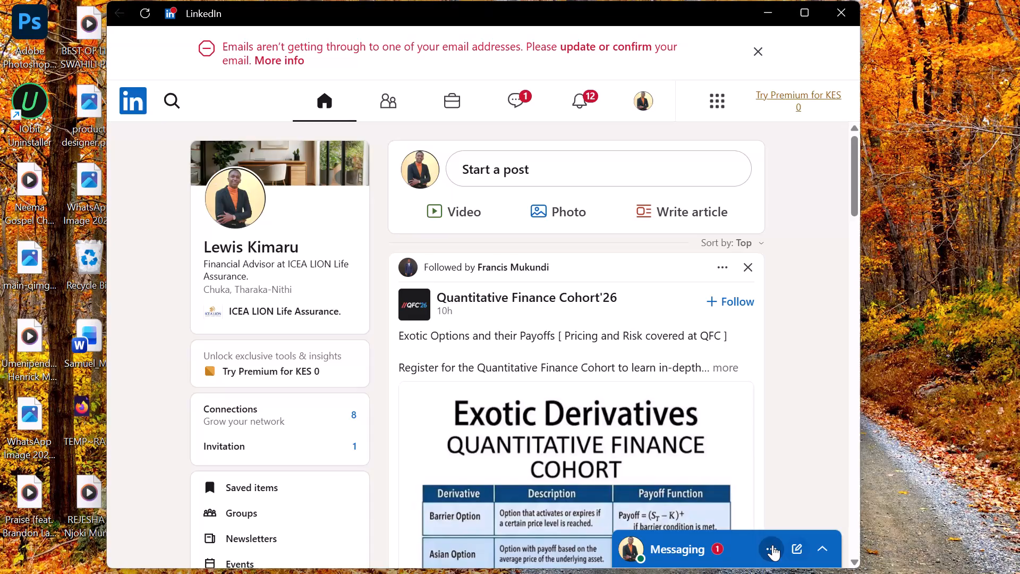
Read the sponsored message about a Ph.D. from PAI University in the LinkedIn messaging inbox, then close the conversation.
left_click(767, 544)
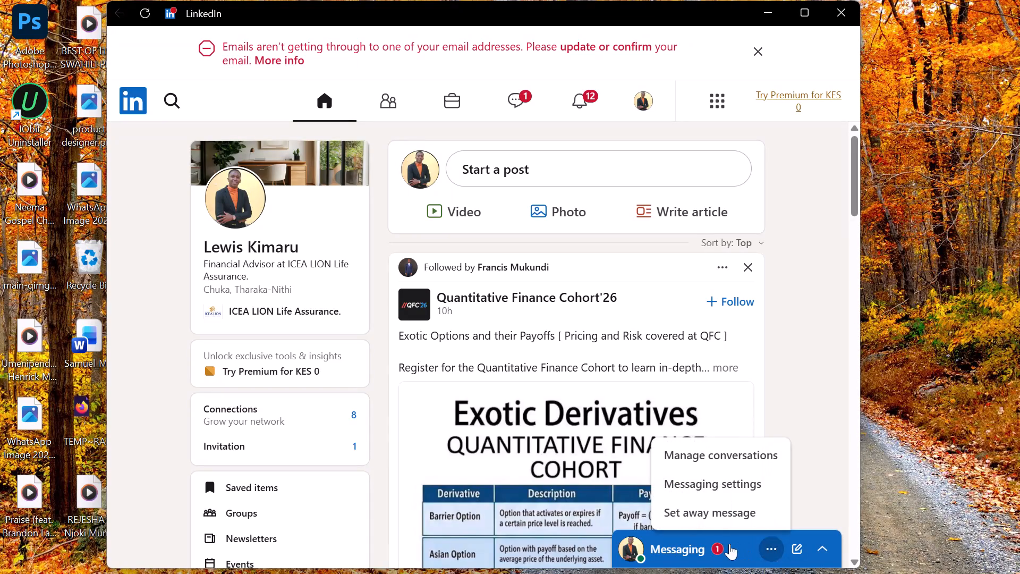
left_click(666, 552)
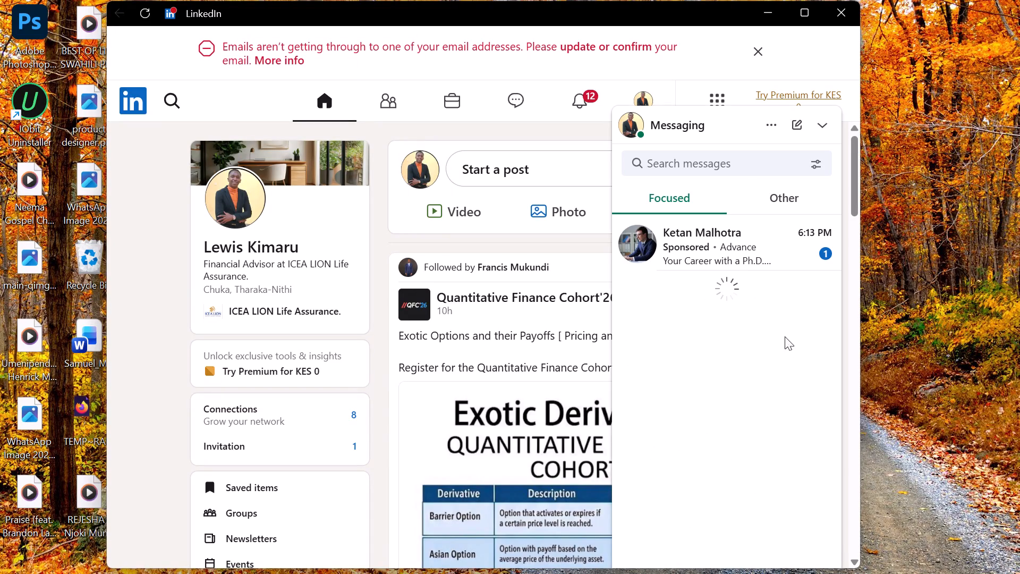
left_click(787, 238)
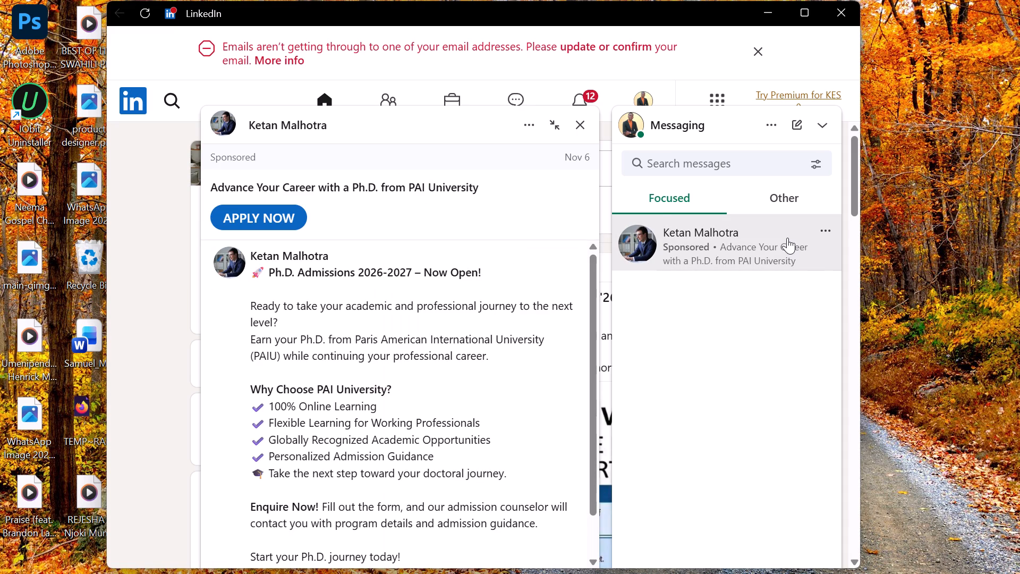
scroll(405, 409, "down", 2)
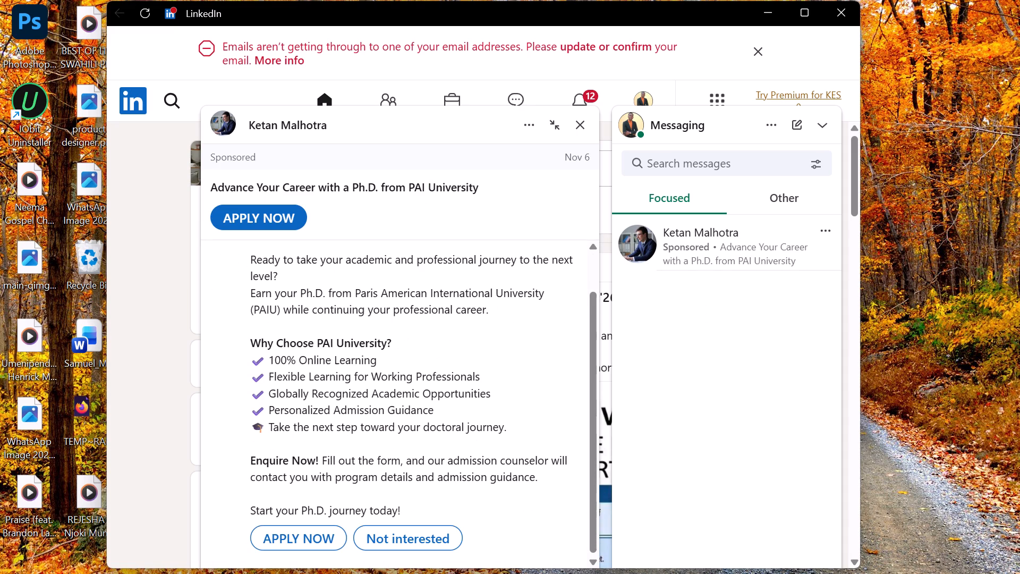
scroll(405, 409, "up", 2)
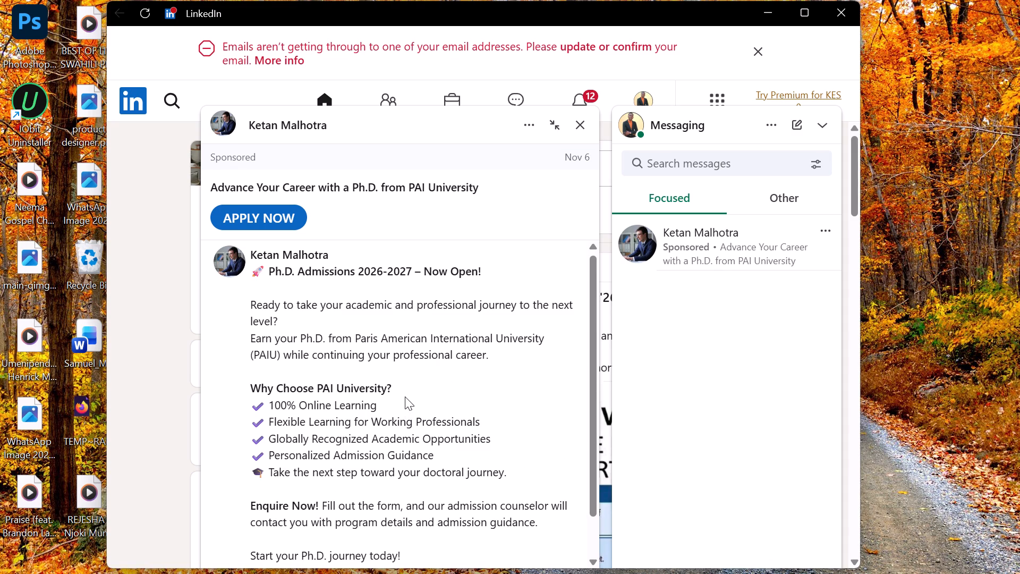
scroll(405, 396, "down", 1)
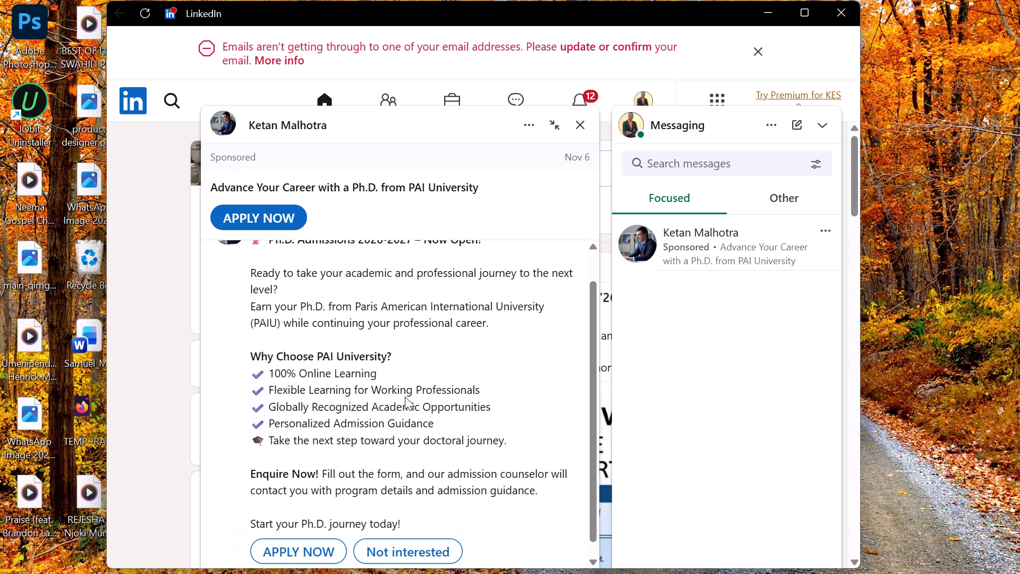
scroll(405, 396, "down", 1)
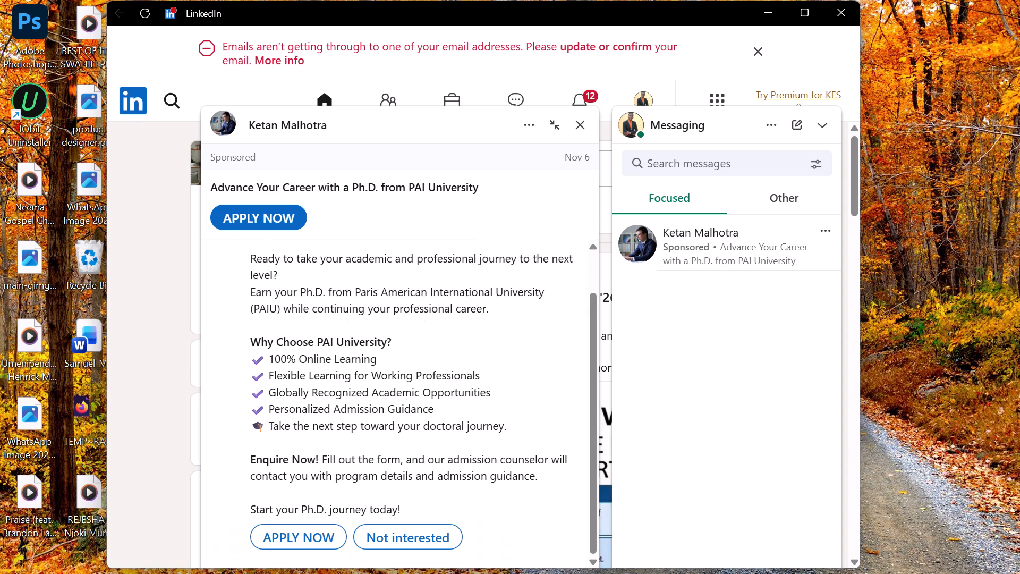
scroll(405, 396, "down", 1)
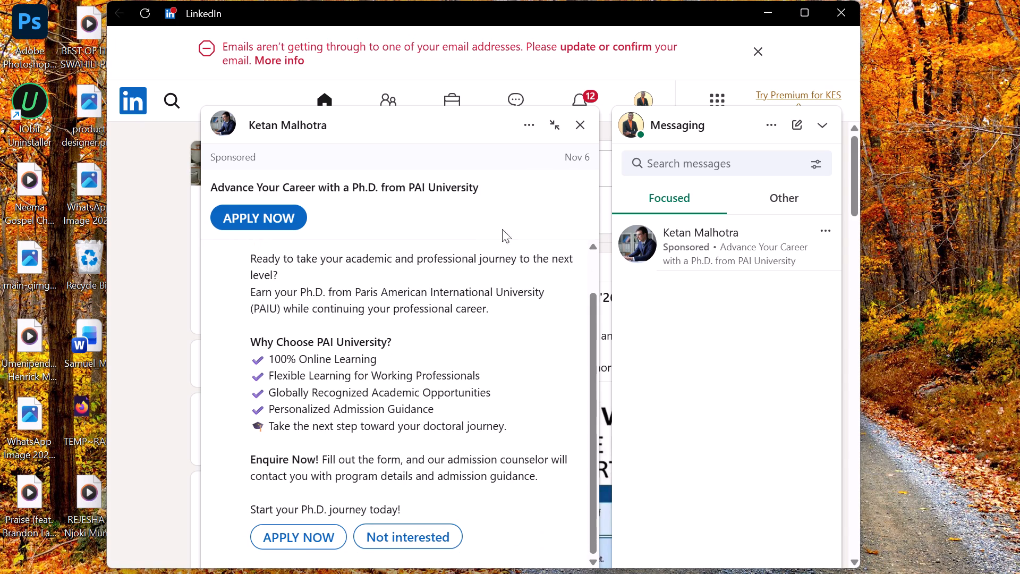
left_click(575, 125)
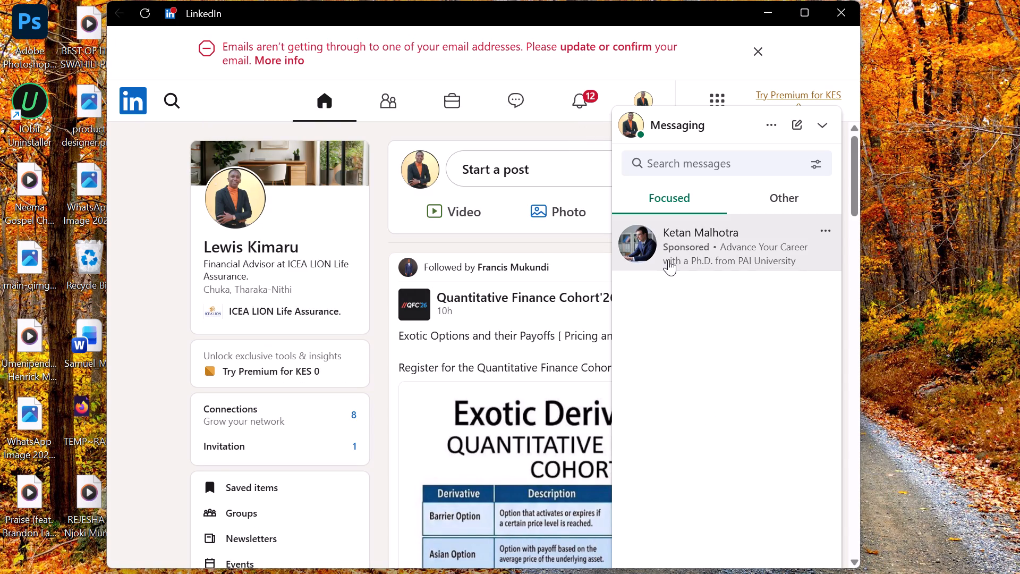
Close the LinkedIn window.
left_click(837, 3)
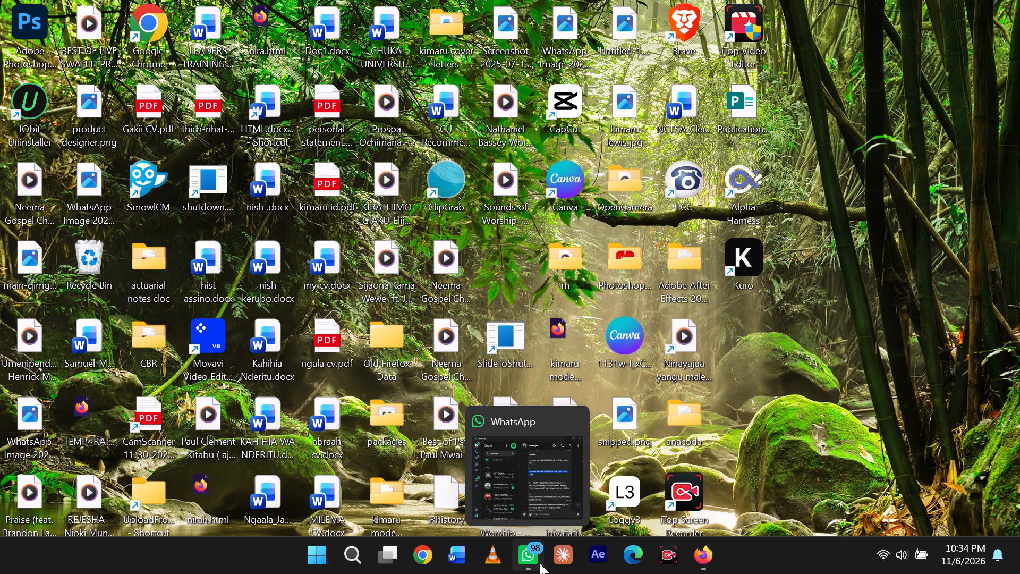
Open Google Chrome from the desktop and maximize its window.
left_click(426, 563)
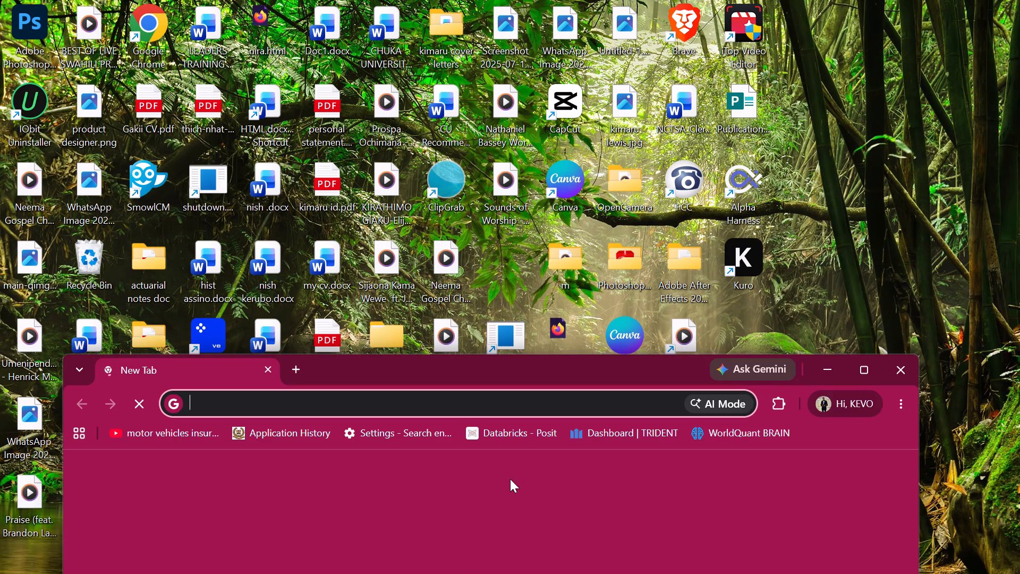
scroll(520, 467, "down", 3)
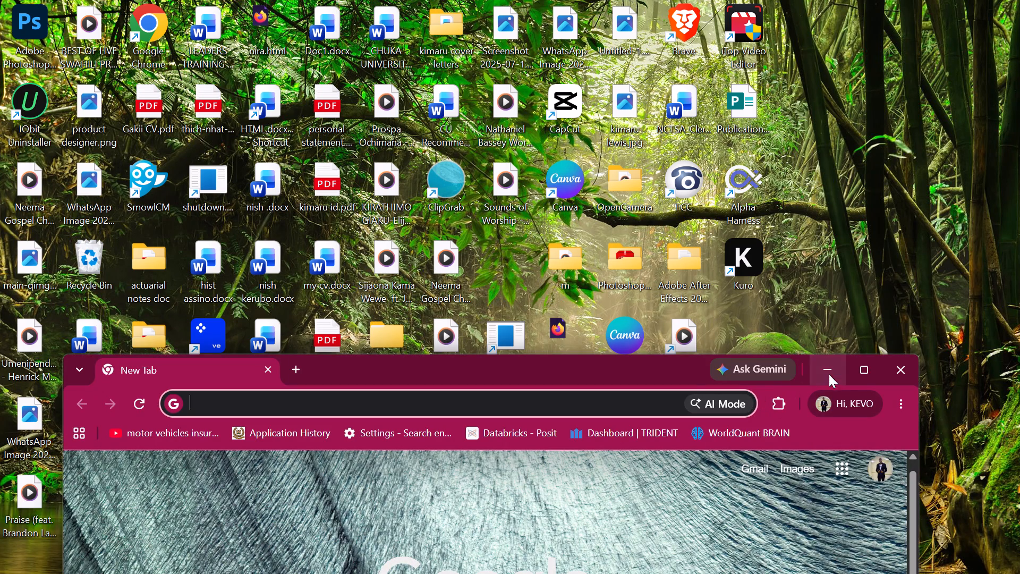
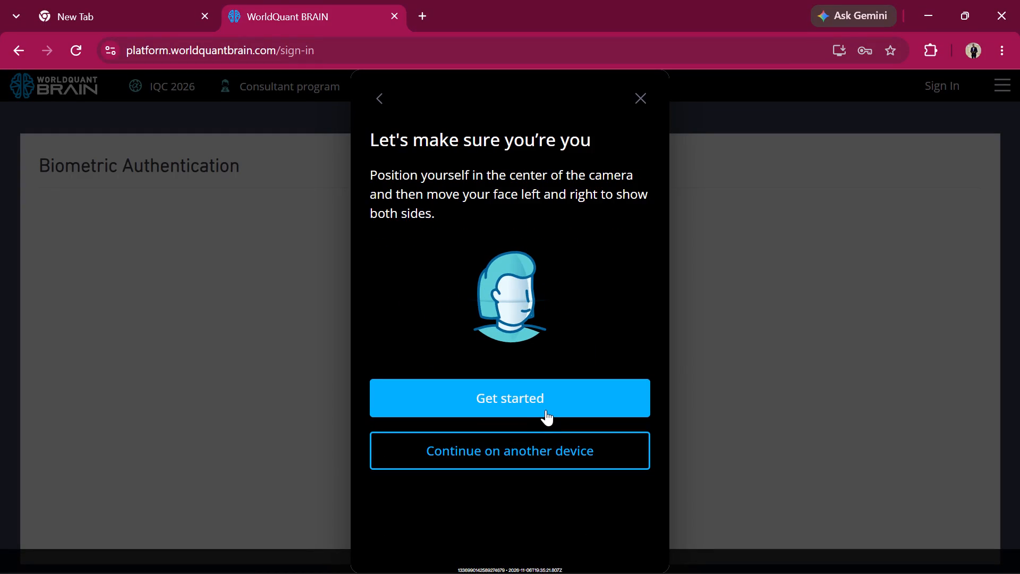
Start the camera face check for the WorldQuant BRAIN biometric sign-in on this device.
left_click(556, 399)
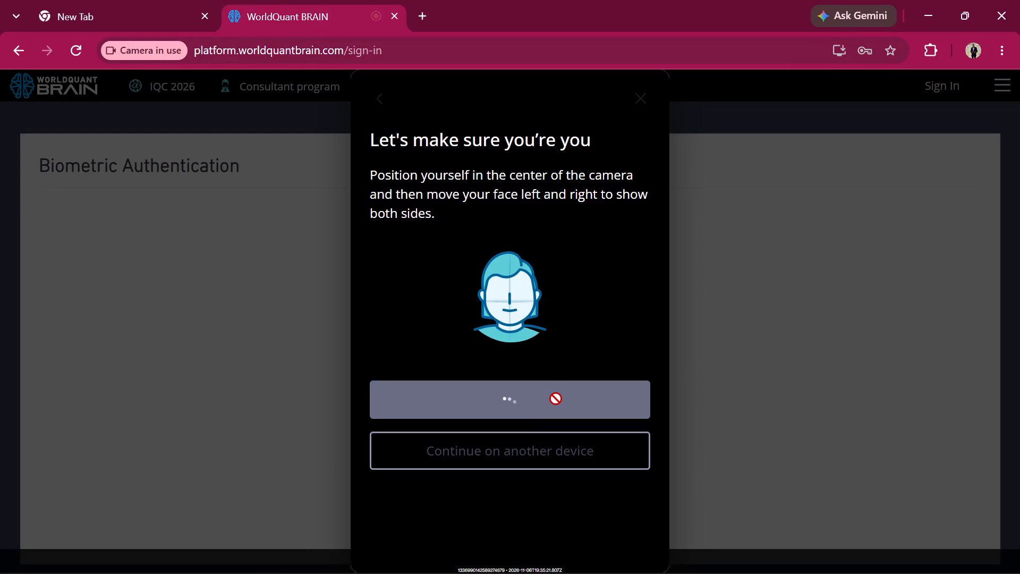
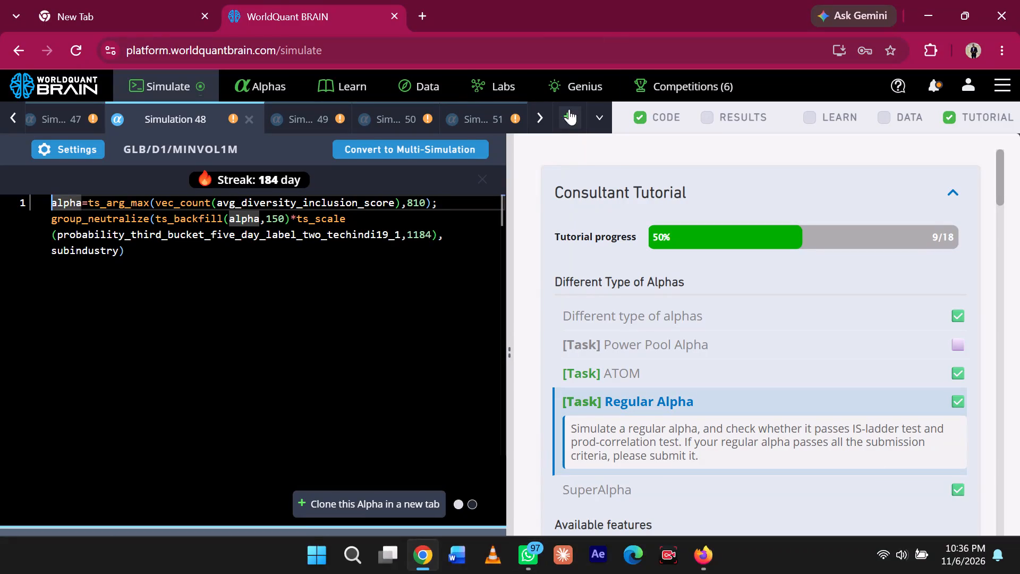
Open the choices for creating a new simulation in WorldQuant BRAIN.
left_click(571, 111)
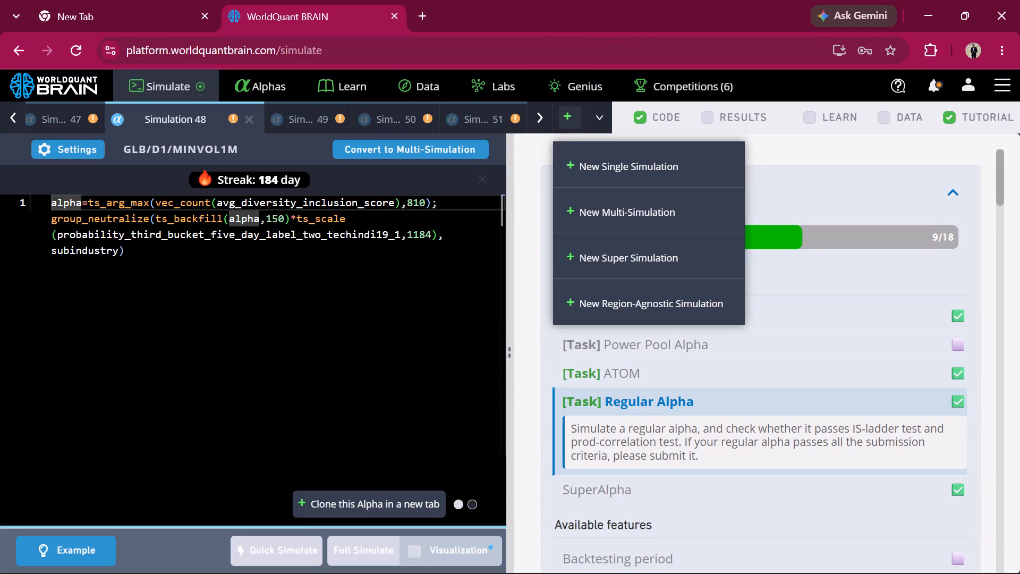
Open YouTube through a Google search in a new browser tab and play the live stream "Worship Night | November 2026 Edition".
left_click(422, 16)
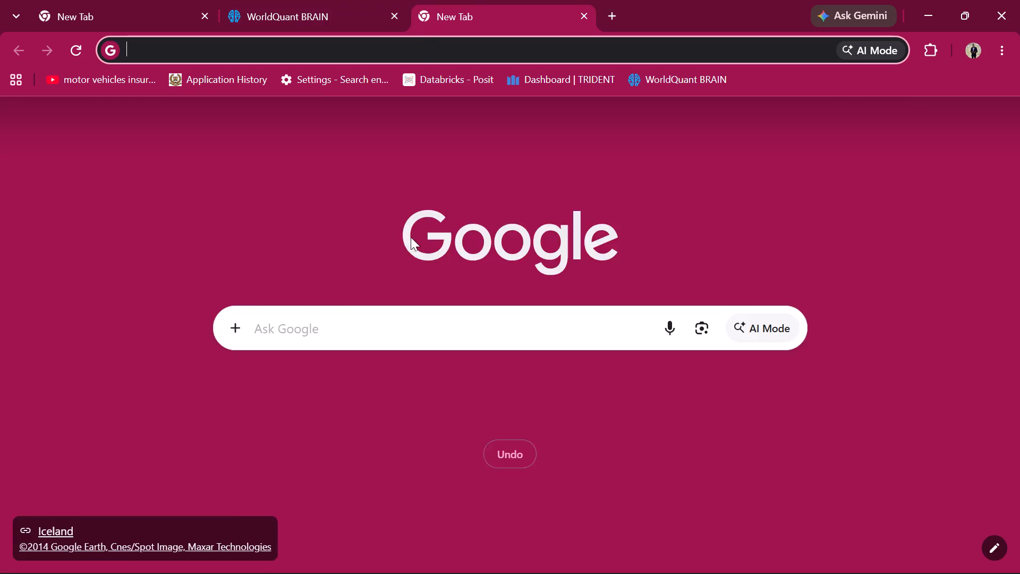
left_click(394, 316)
type("ytoutub")
key("e")
key("Return")
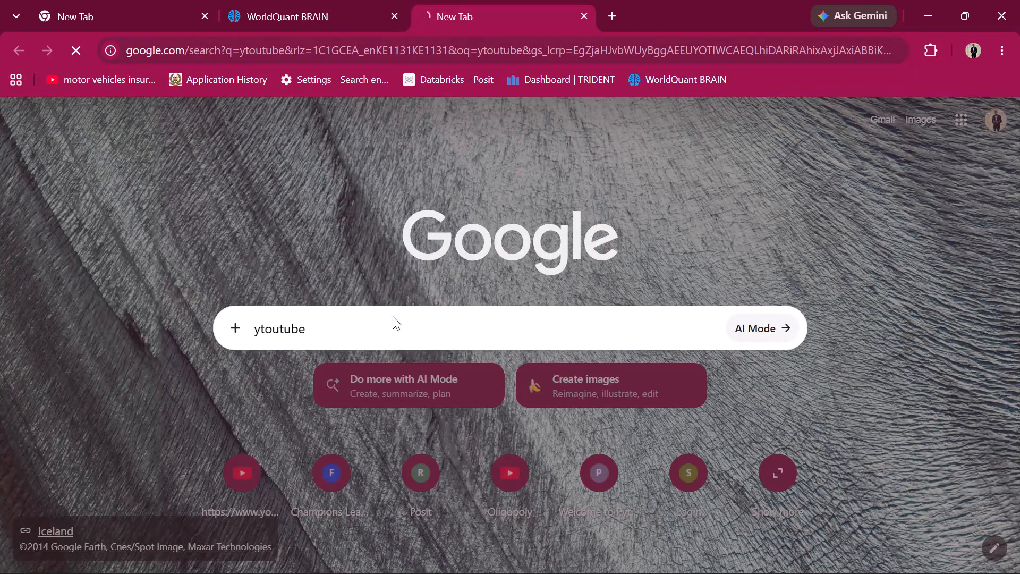
left_click(134, 276)
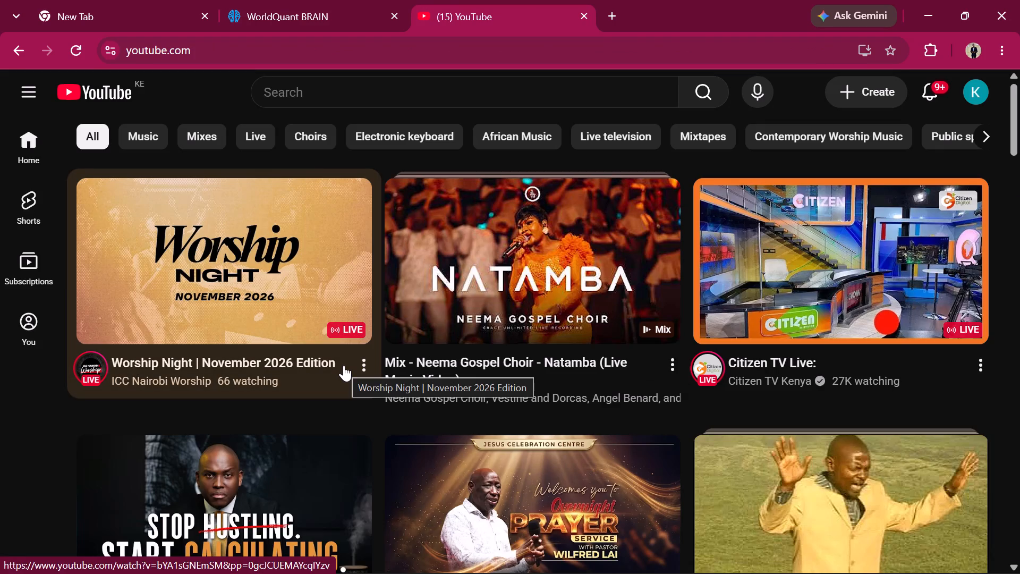
left_click(258, 322)
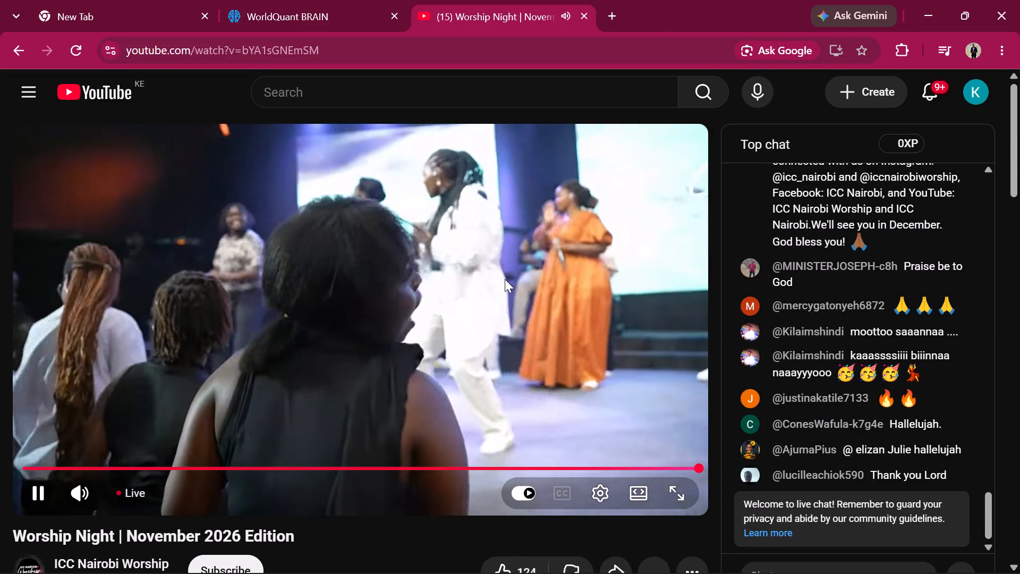
scroll(505, 279, "up", 1)
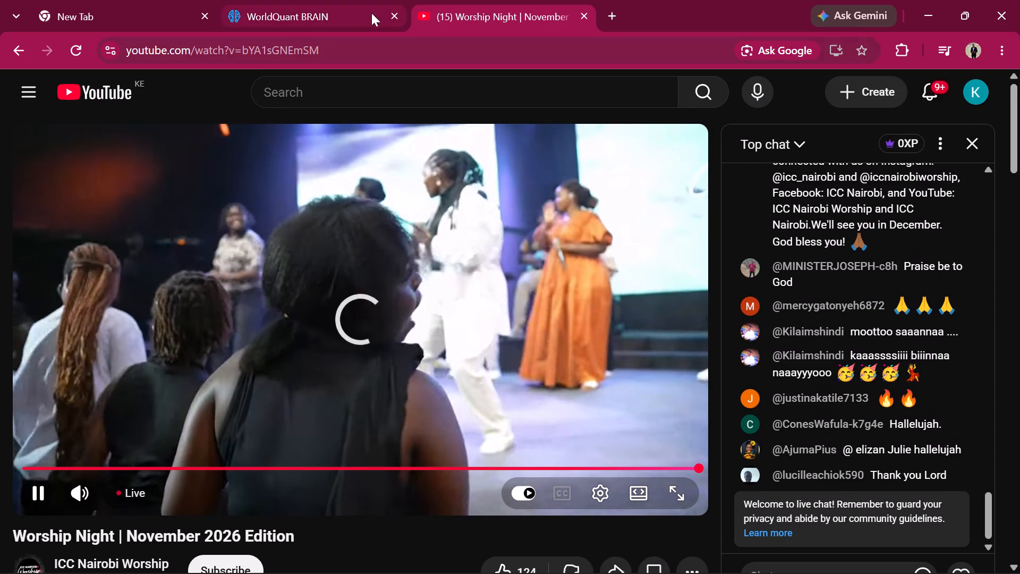
Return to the WorldQuant BRAIN simulation page and create a new Super Simulation.
left_click(358, 12)
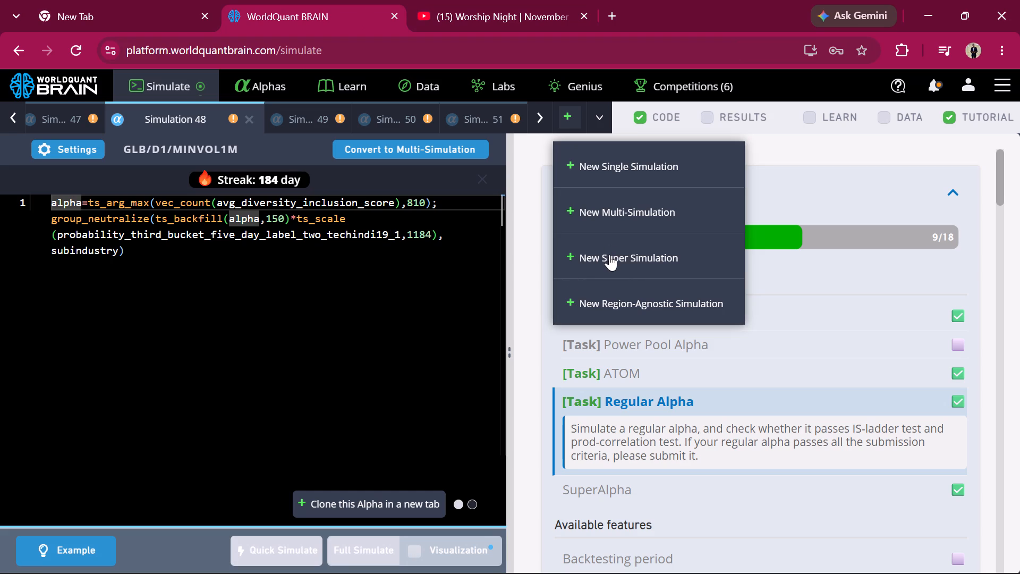
left_click(609, 255)
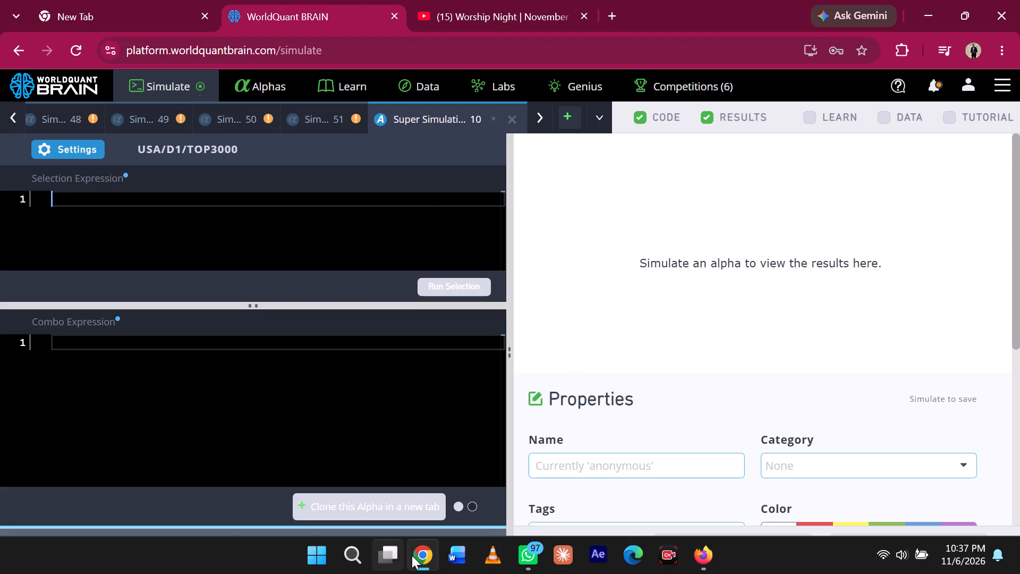
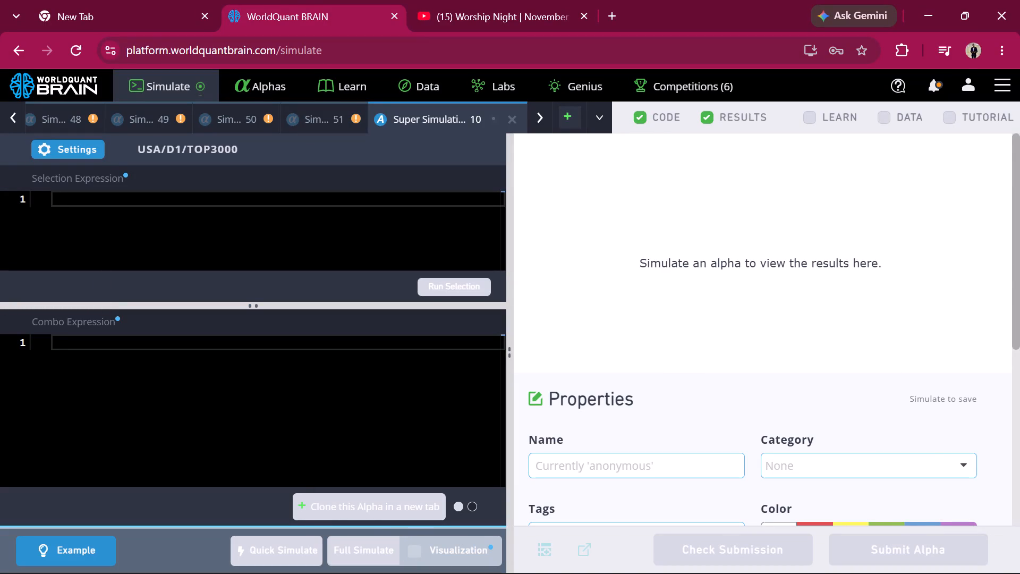
Paste the copied four-line alpha code, from stats=generate_stats(alpha) to smoothed_recovery, into the empty Selection Expression.
key("ctrl+v")
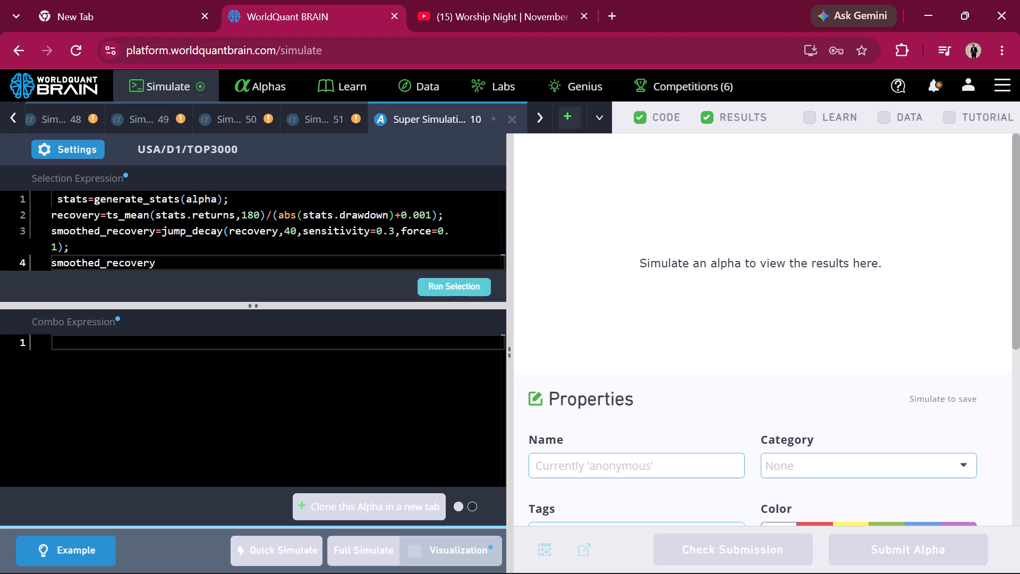
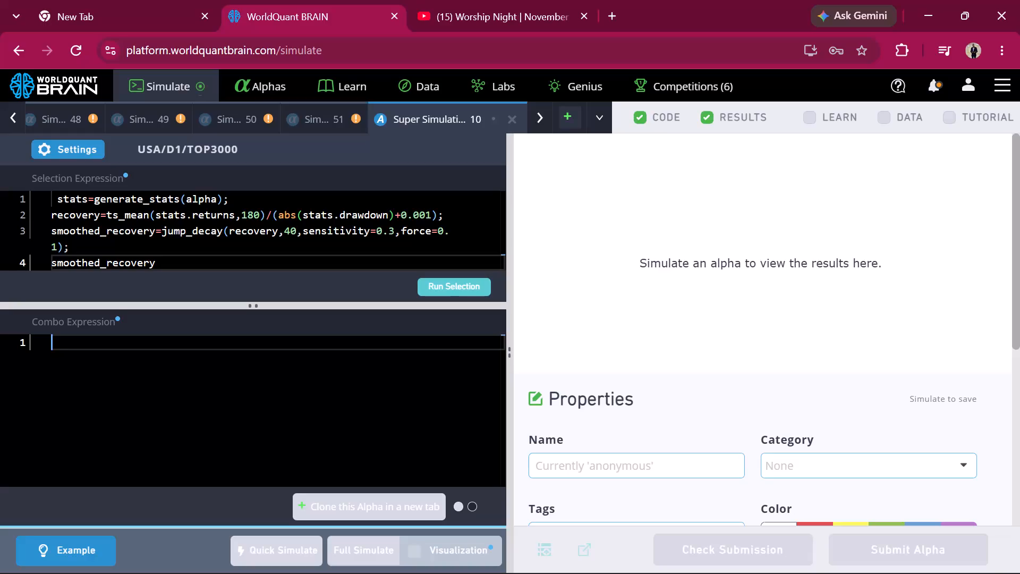
Paste the copied one-line code, from stats = generate_stats(alpha) to ts_ir(stats.returns, 120)/ic, into the empty Combo Expression.
key("ctrl+v")
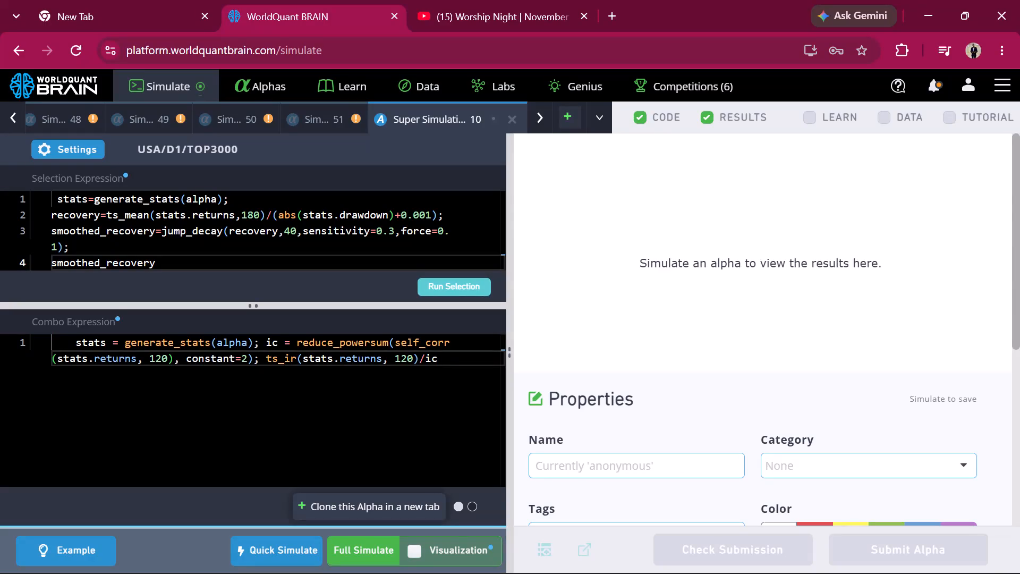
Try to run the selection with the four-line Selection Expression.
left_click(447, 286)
Delete all four lines of code from the Selection Expression, leaving the Combo Expression in place.
double_click(158, 260)
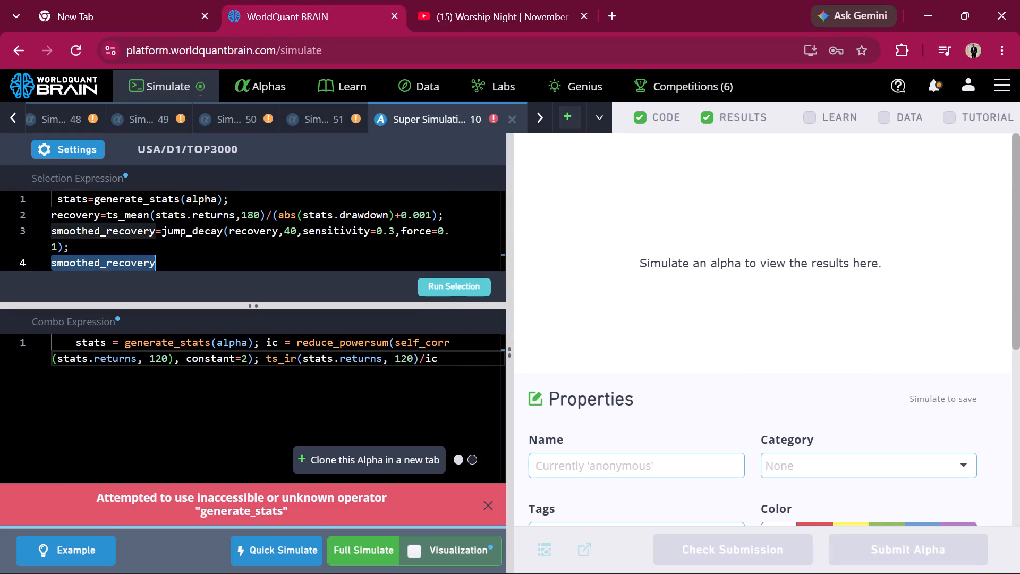
triple_click(158, 260)
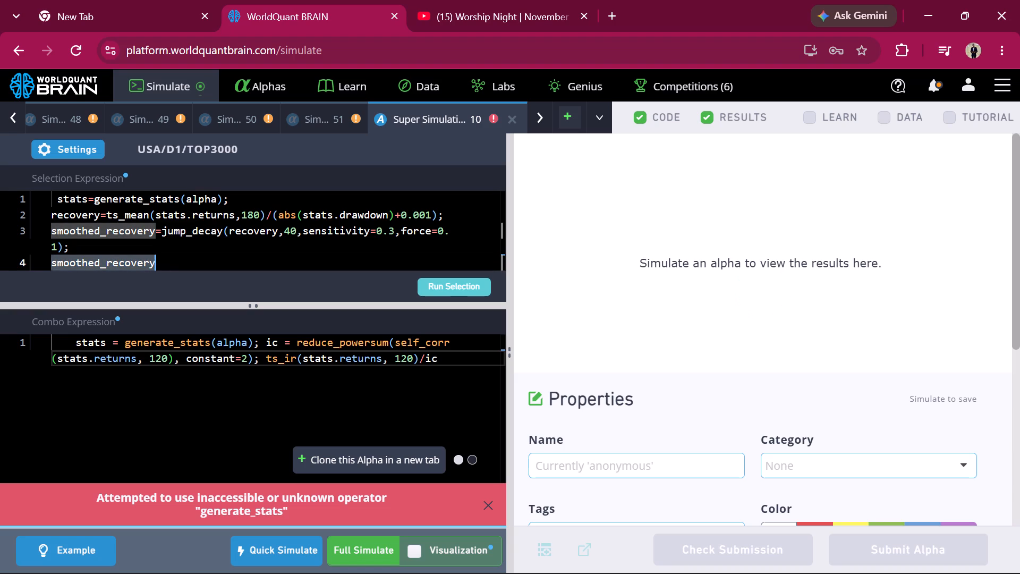
left_click(158, 260)
left_click_drag(158, 259, 41, 239)
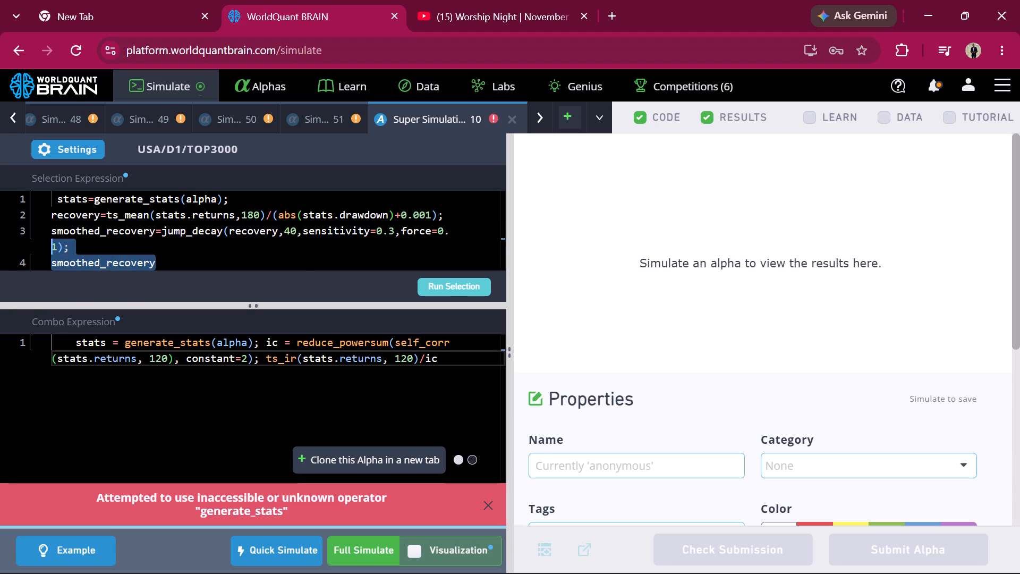
left_click_drag(41, 239, 47, 201)
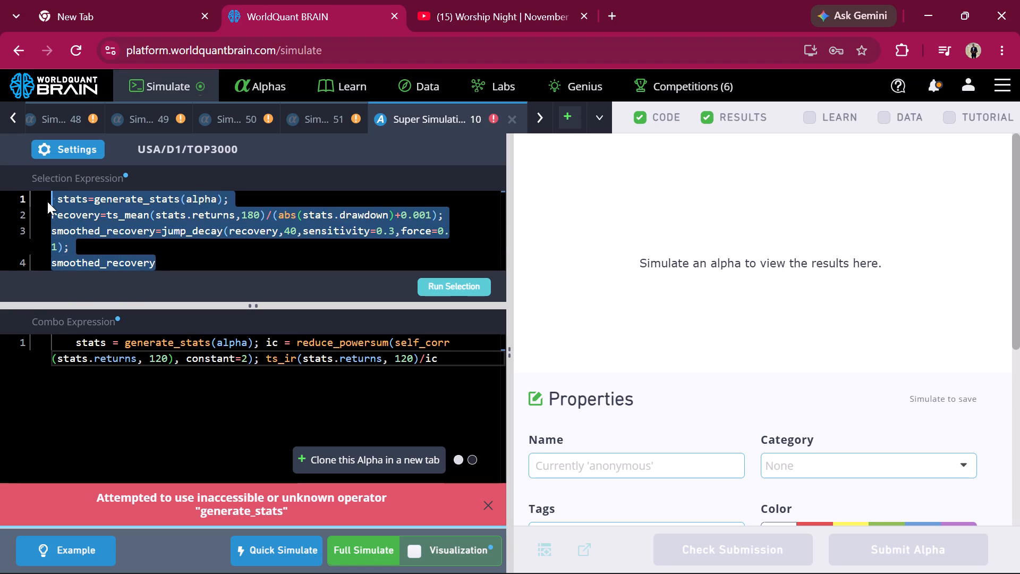
key("BackSpace")
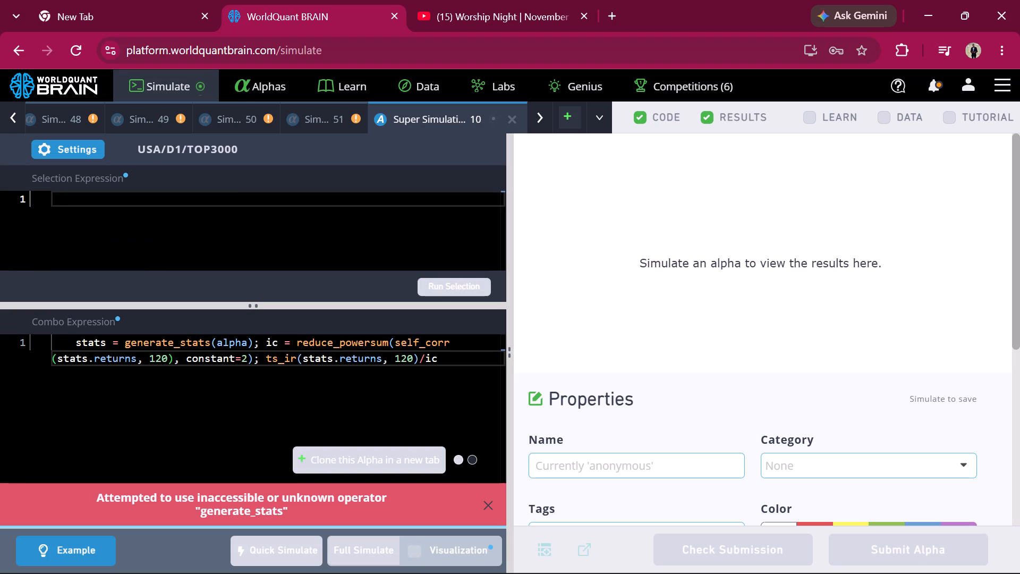
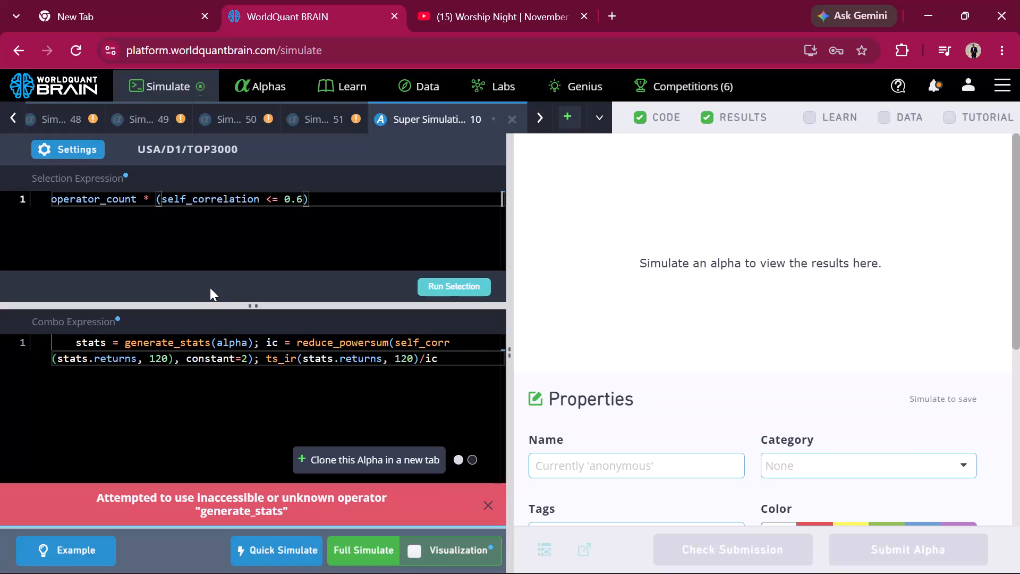
Run the selection with the Selection Expression operator_count * (self_correlation <= 0.6).
left_click(435, 286)
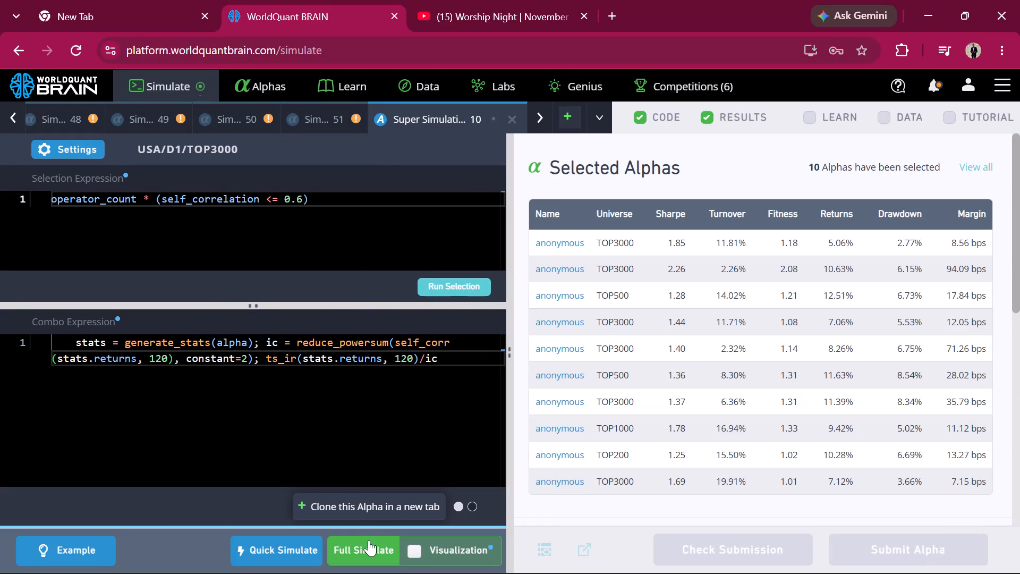
Apply Slow + Fast Factors neutralization to Super Simulation 10 and start its full simulation.
left_click(71, 152)
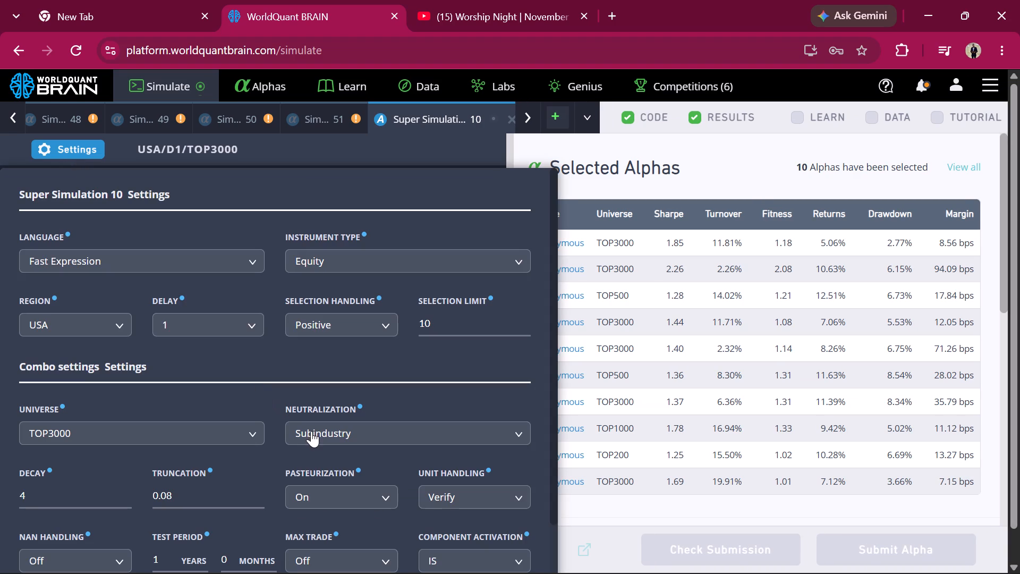
left_click(313, 434)
scroll(341, 507, "down", 4)
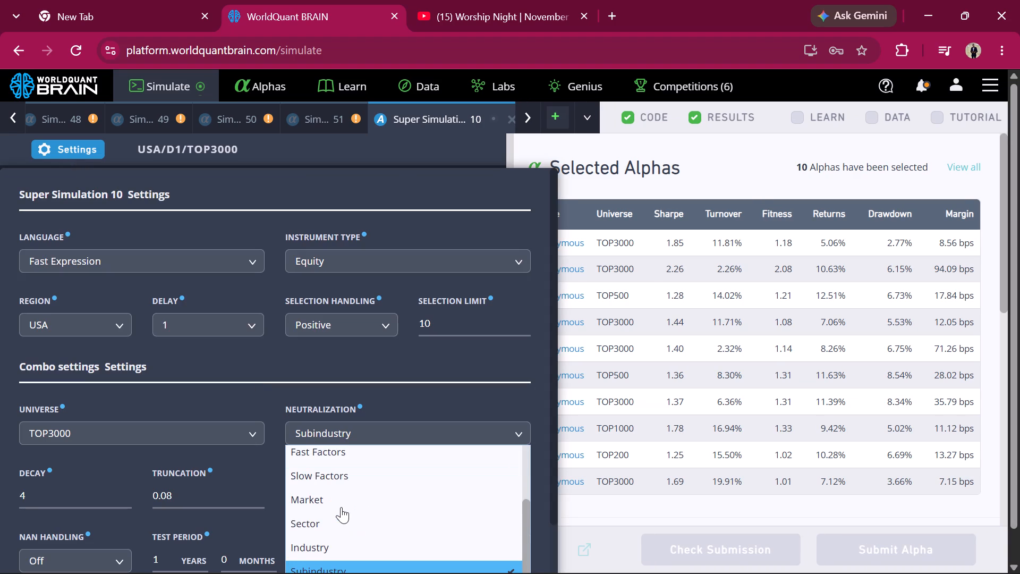
scroll(326, 535, "down", 2)
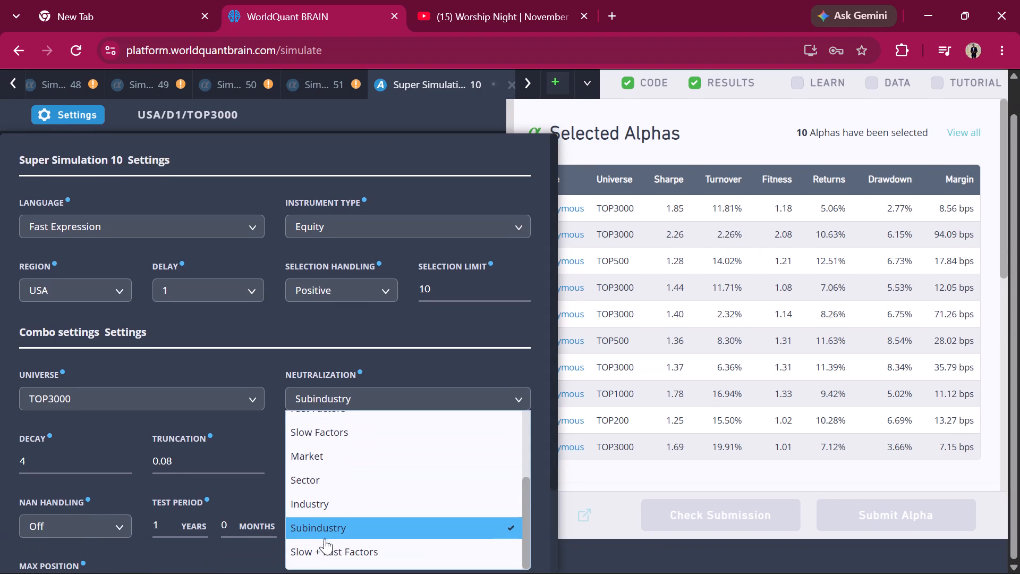
left_click(314, 556)
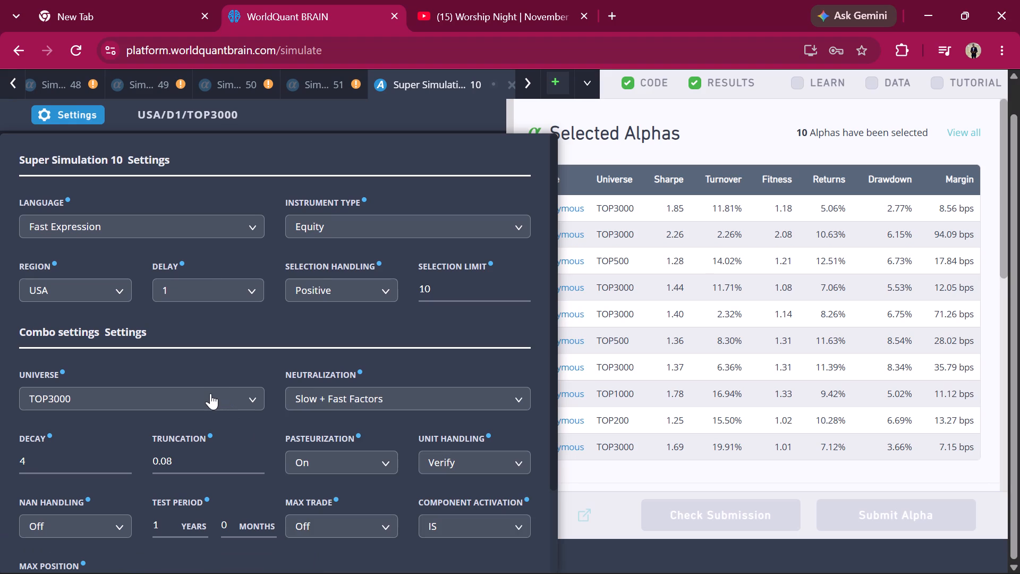
scroll(423, 430, "down", 4)
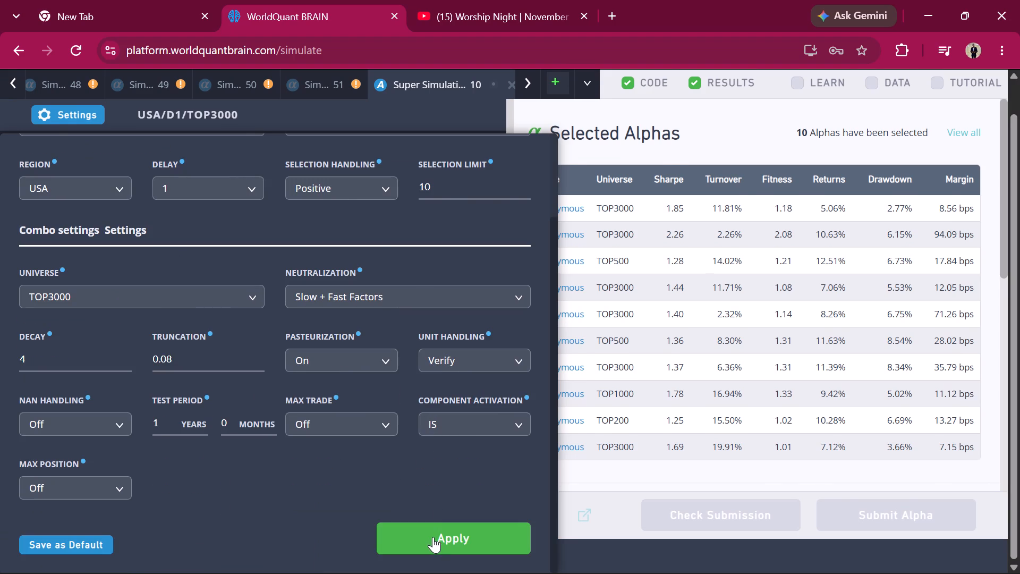
left_click(433, 537)
left_click(379, 547)
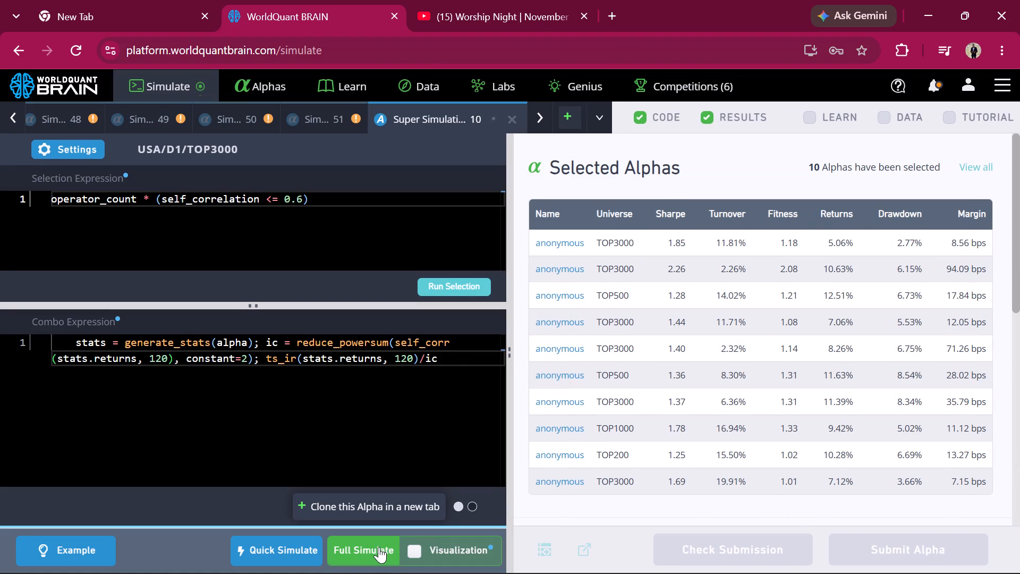
Clone the alpha of Super Simulation 10 with neutralization set to Statistical, and start the clone's full simulation.
left_click(409, 503)
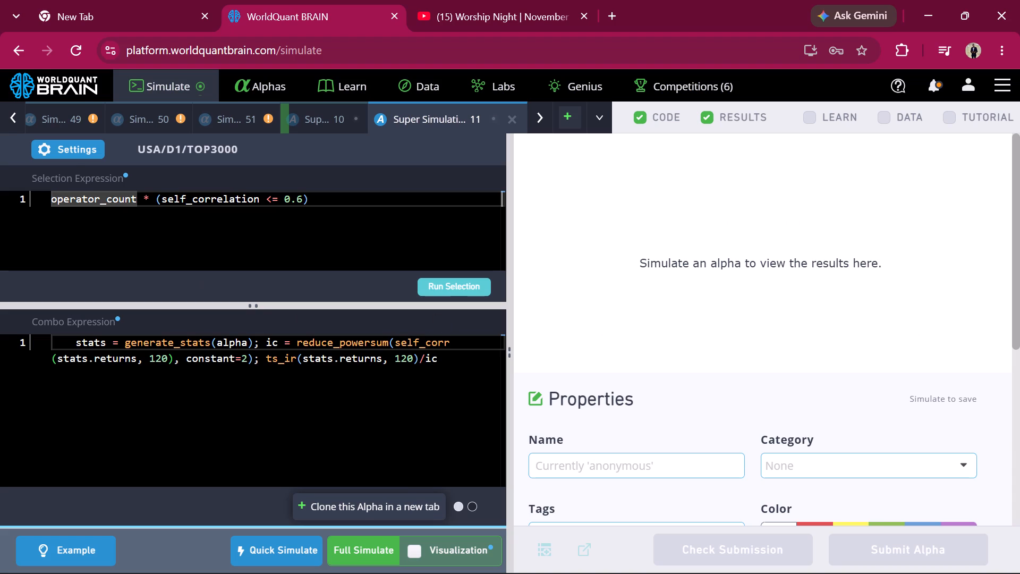
left_click(74, 150)
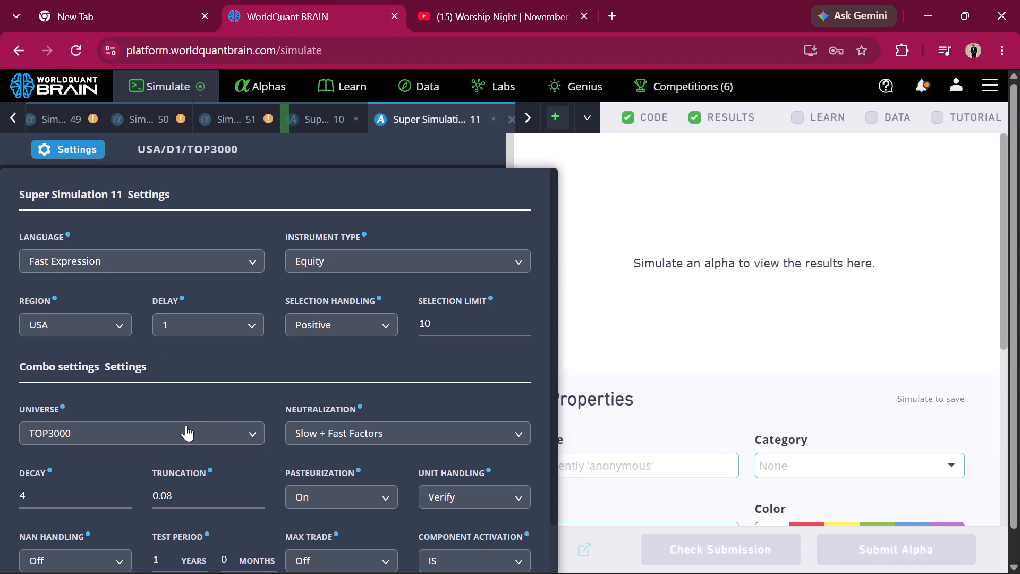
left_click(300, 427)
left_click(340, 426)
left_click(340, 426)
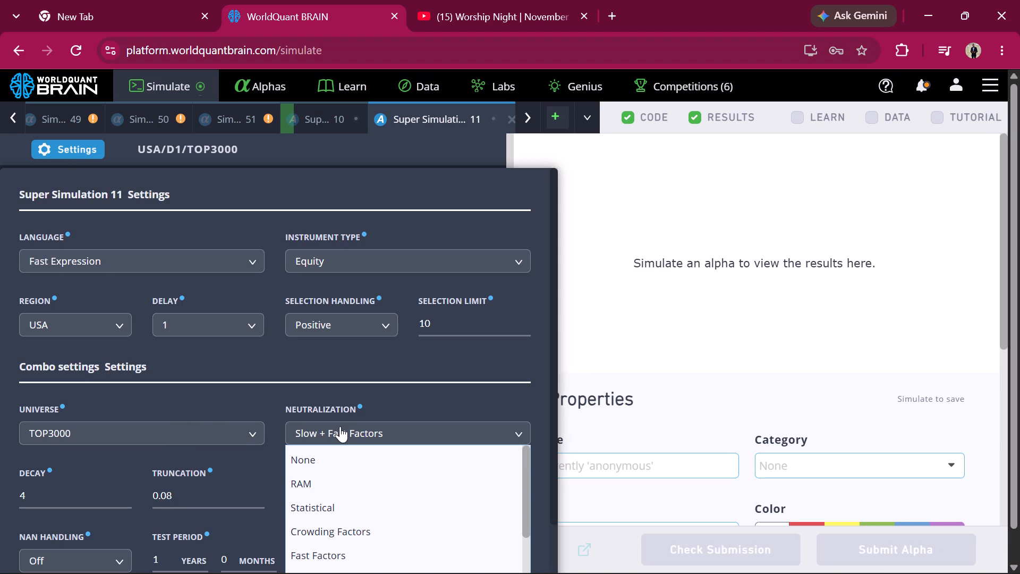
left_click(329, 503)
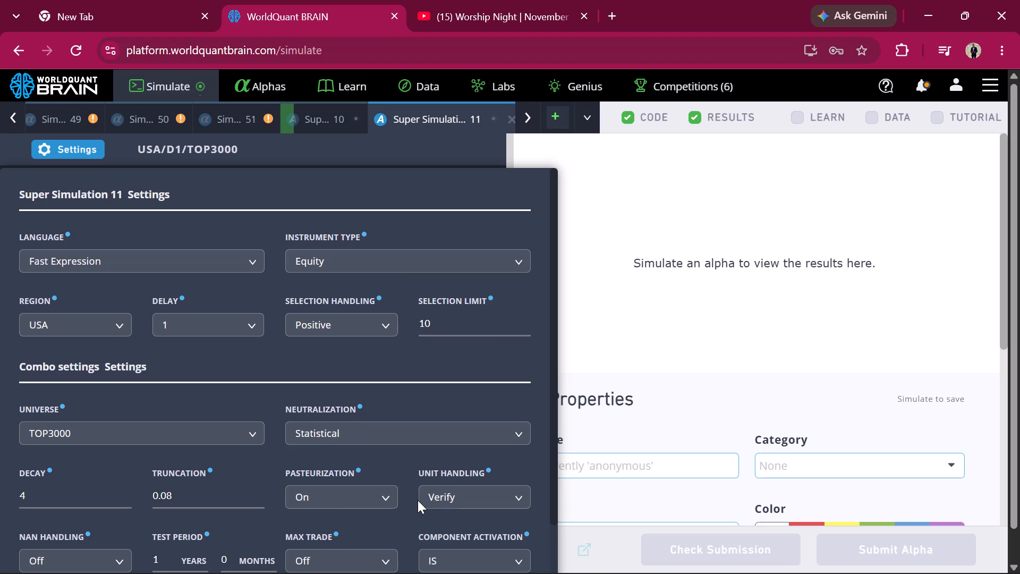
scroll(418, 500, "down", 4)
left_click(427, 562)
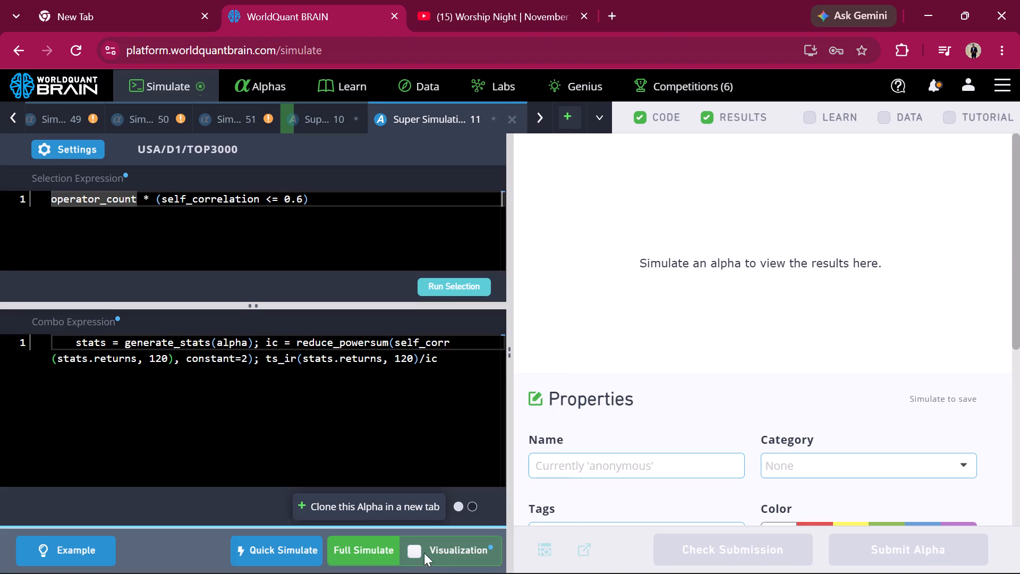
left_click(384, 547)
Clone the Statistical alpha with neutralization set to Slow Factors, and run the clone's selection.
left_click(387, 507)
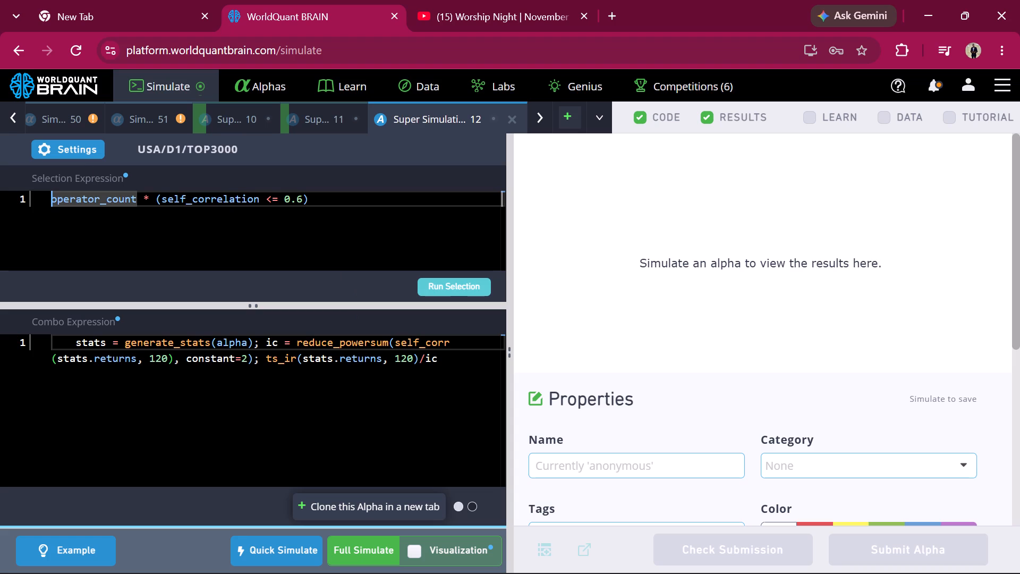
left_click(85, 154)
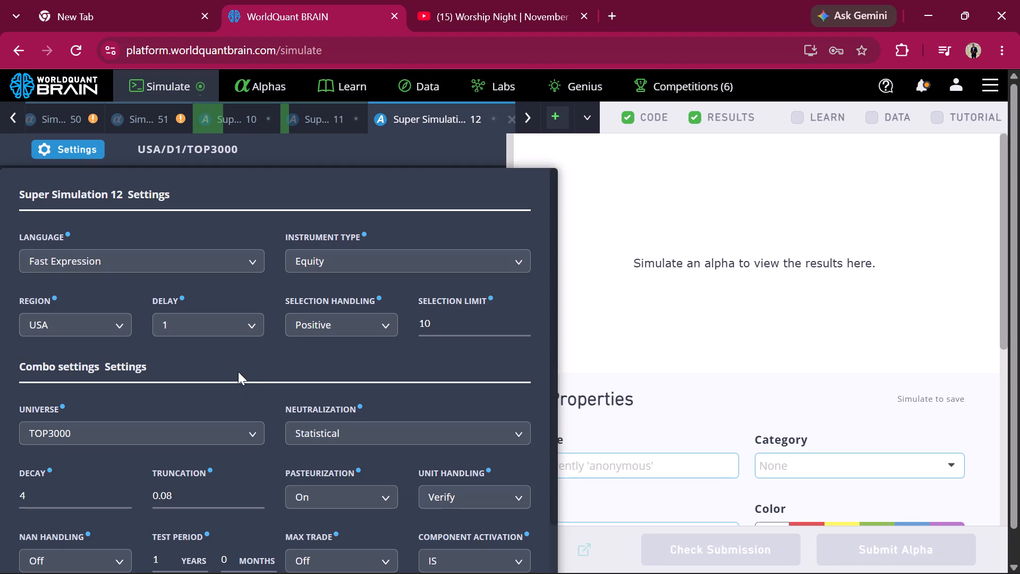
left_click(329, 429)
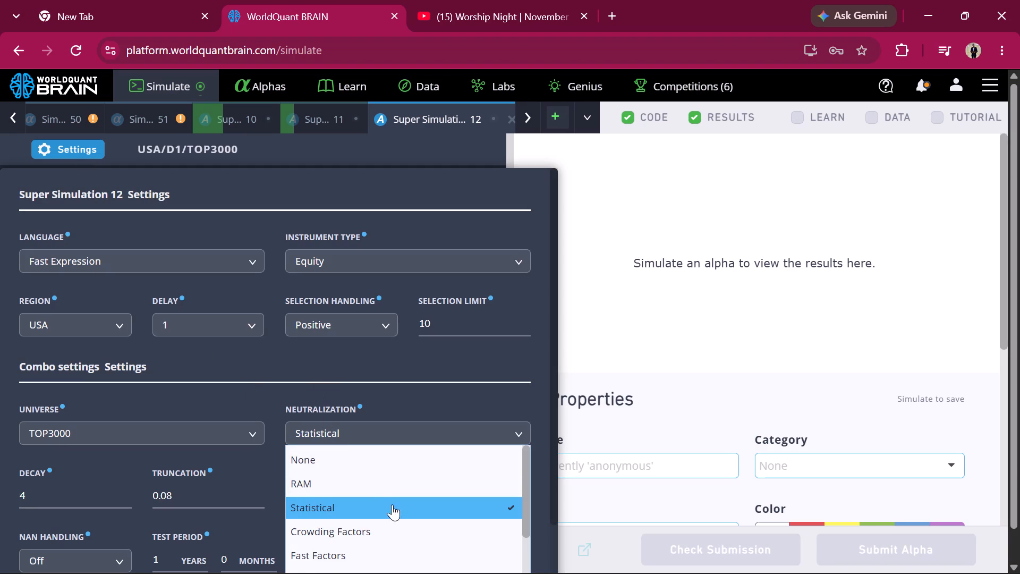
scroll(398, 514, "down", 2)
scroll(365, 468, "up", 1)
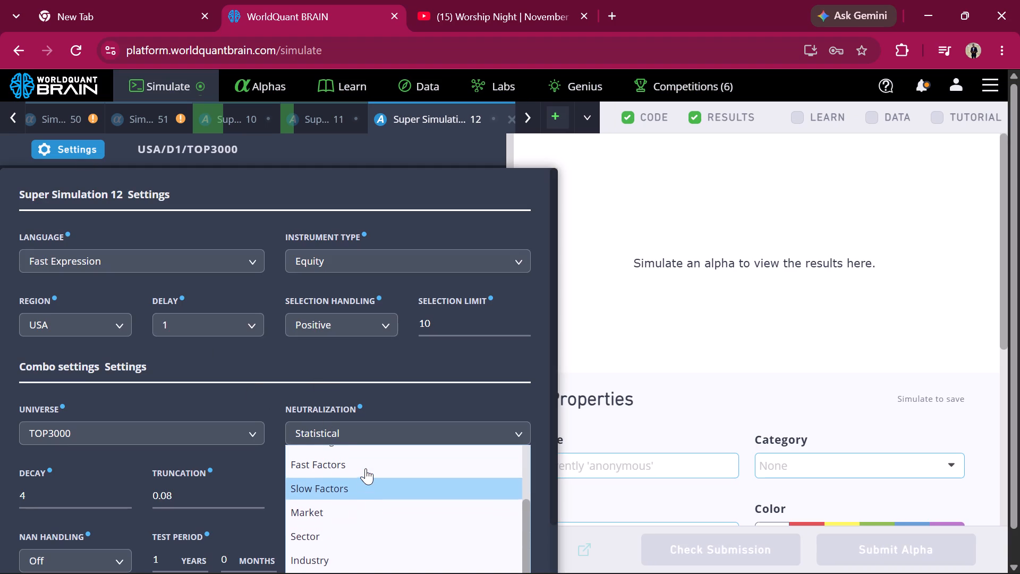
scroll(365, 468, "up", 1)
left_click(356, 482)
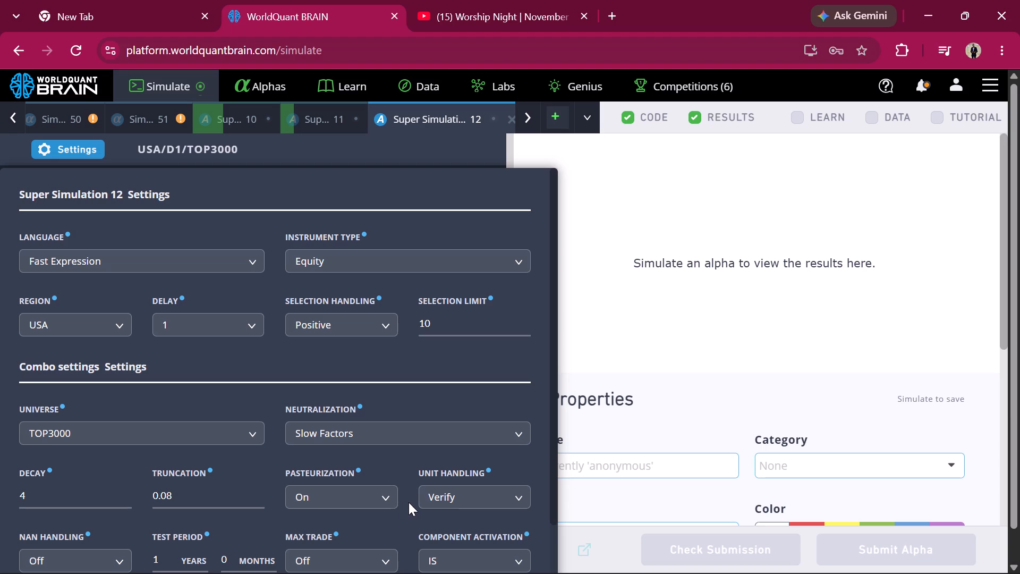
scroll(380, 514, "down", 4)
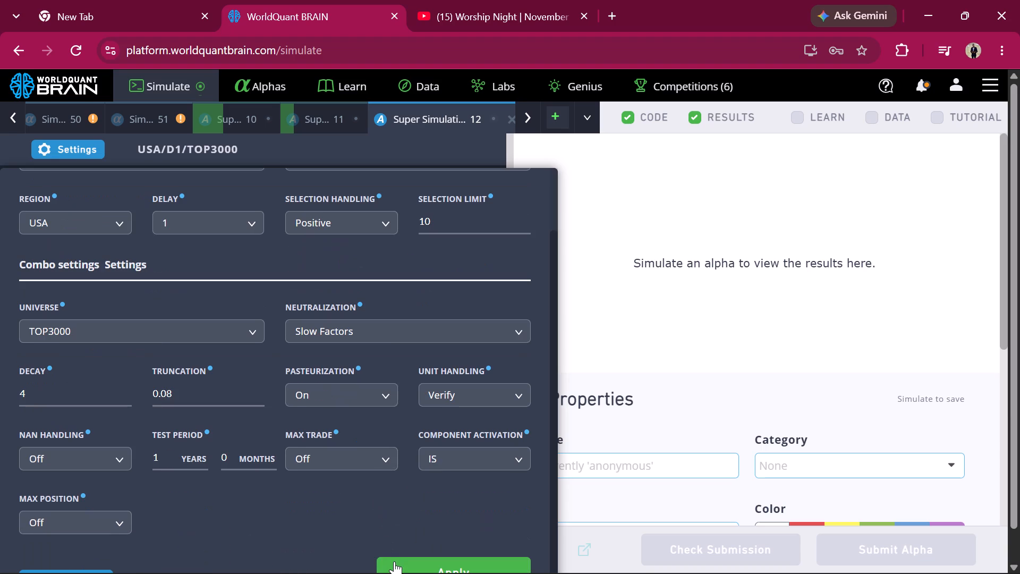
left_click(394, 561)
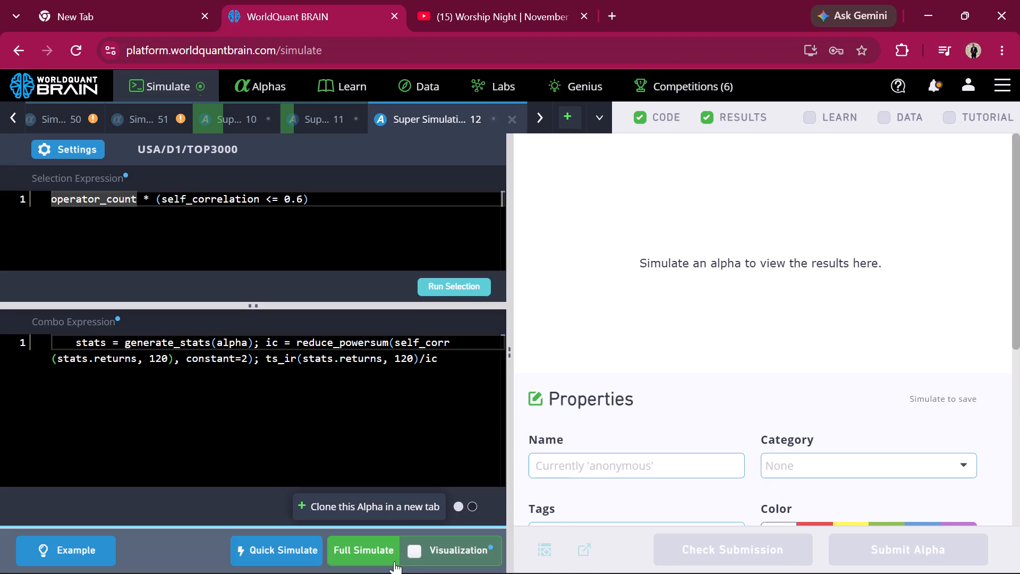
left_click(470, 290)
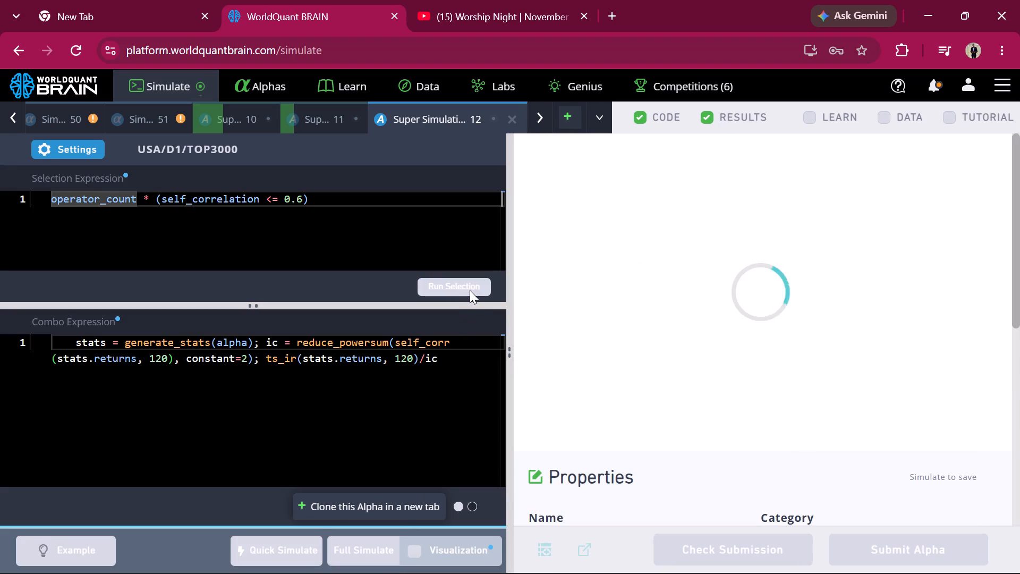
Clone the Slow Factors alpha with neutralization set to Fast Factors, and start the clone's full simulation.
left_click(409, 508)
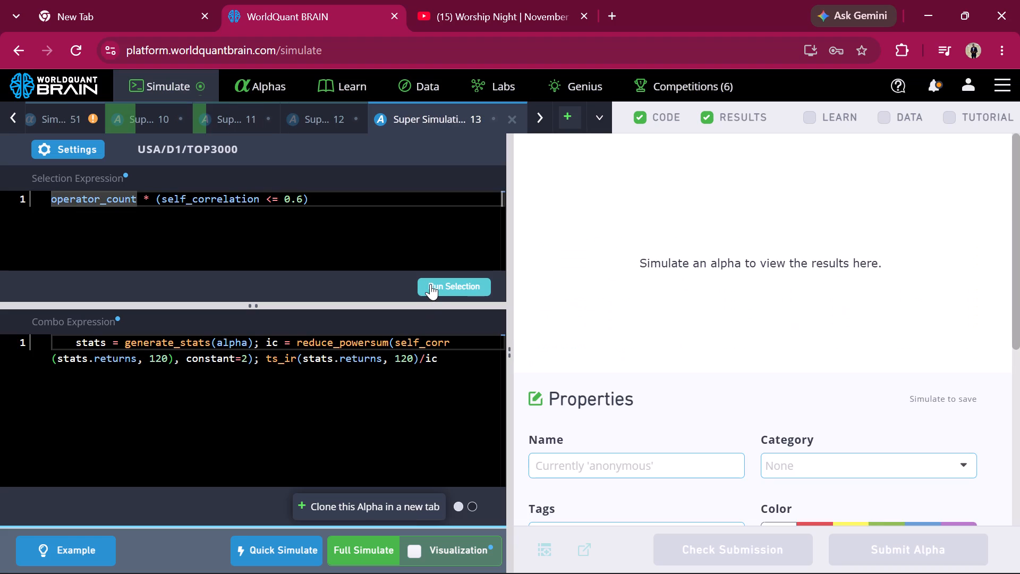
left_click(80, 142)
left_click(362, 430)
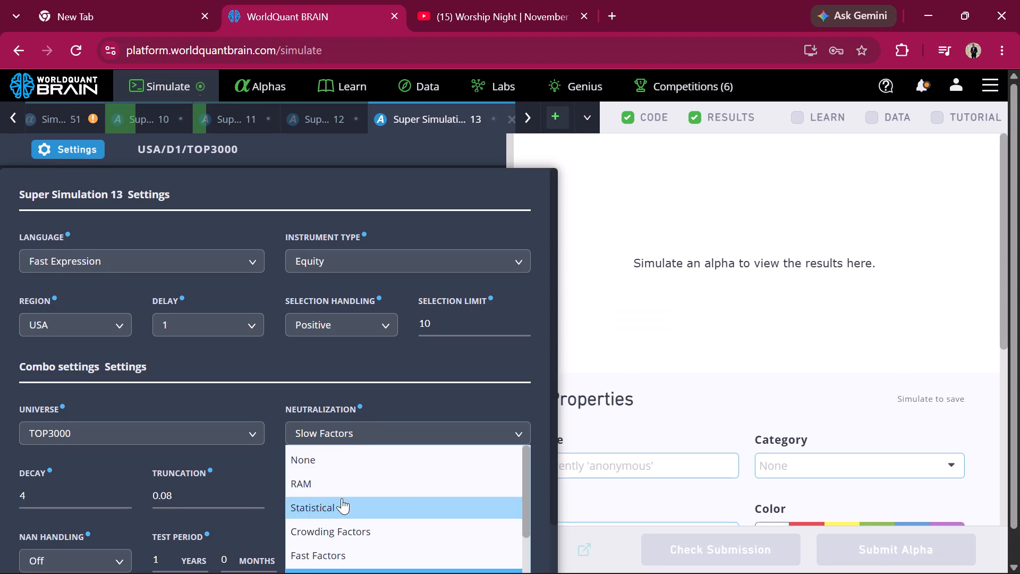
scroll(334, 519, "down", 1)
left_click(334, 519)
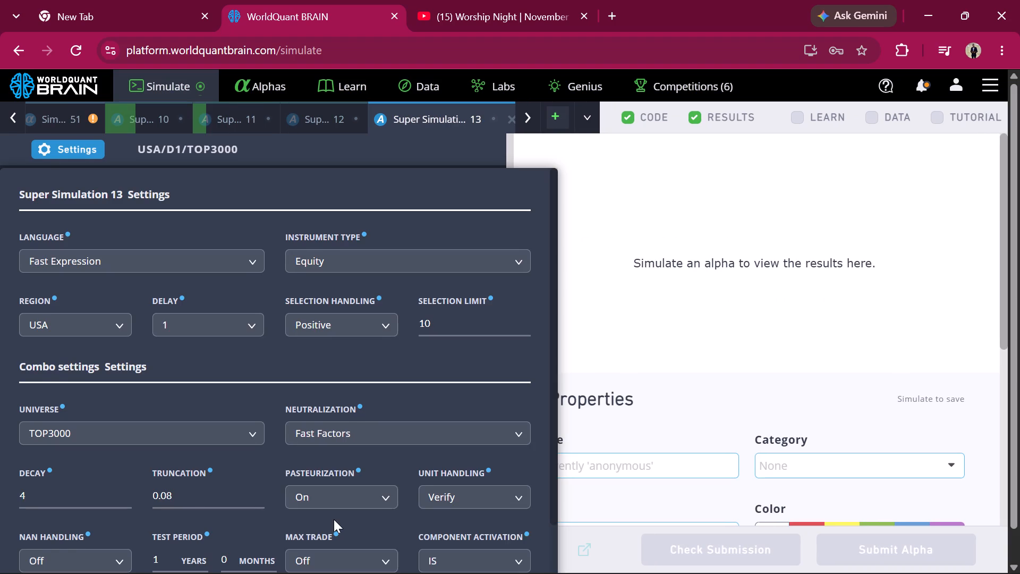
scroll(334, 519, "down", 3)
left_click(397, 567)
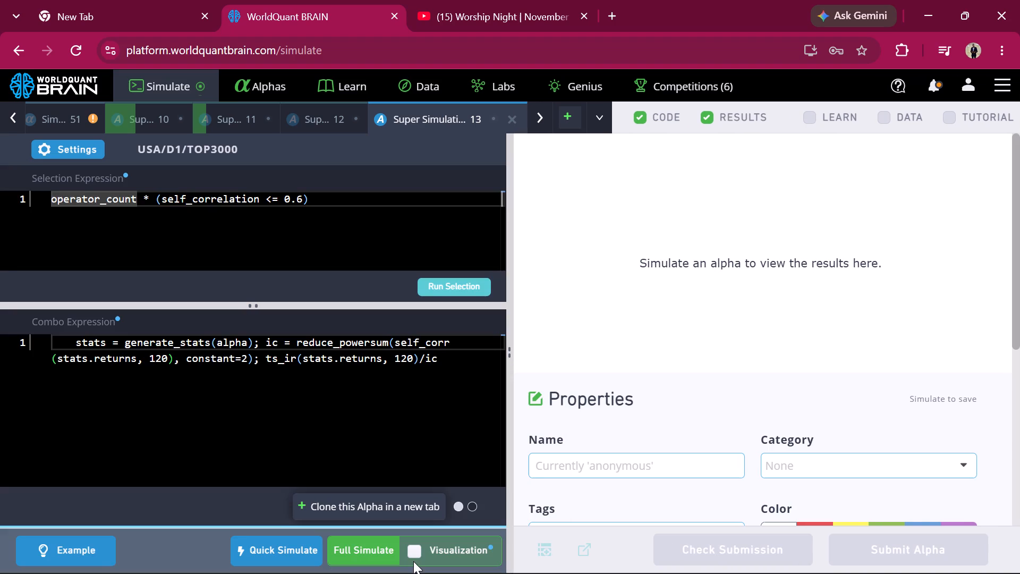
left_click(374, 548)
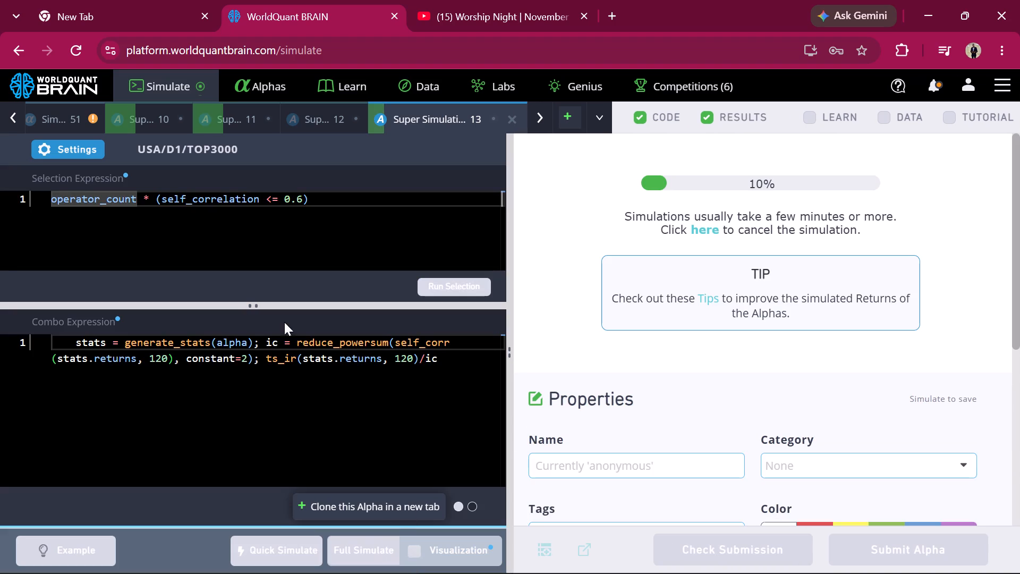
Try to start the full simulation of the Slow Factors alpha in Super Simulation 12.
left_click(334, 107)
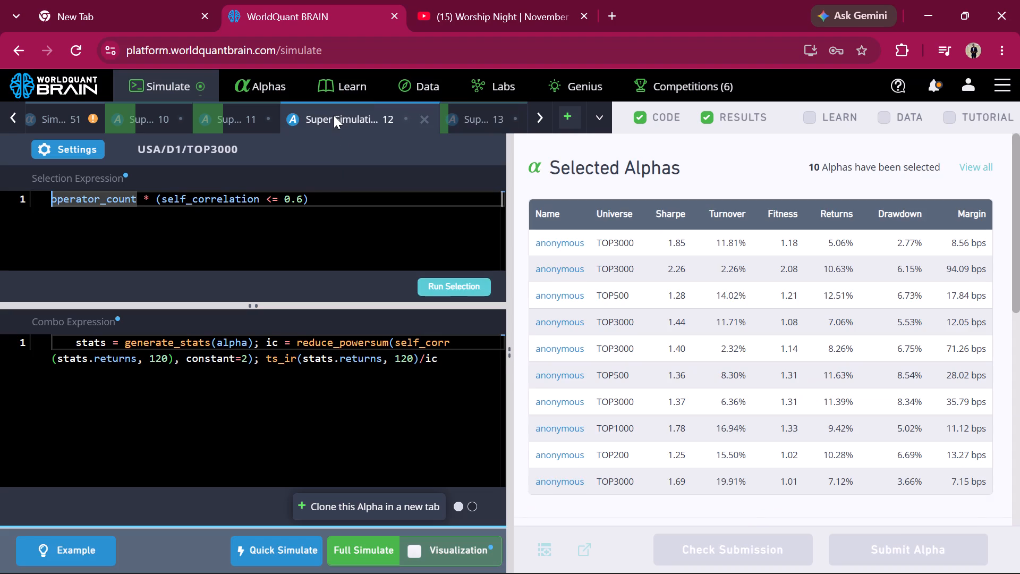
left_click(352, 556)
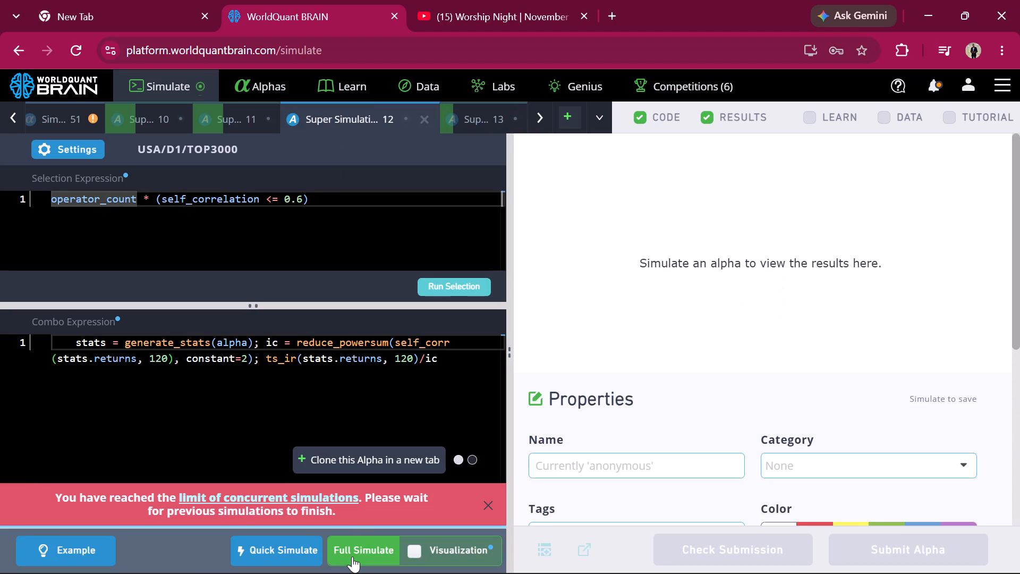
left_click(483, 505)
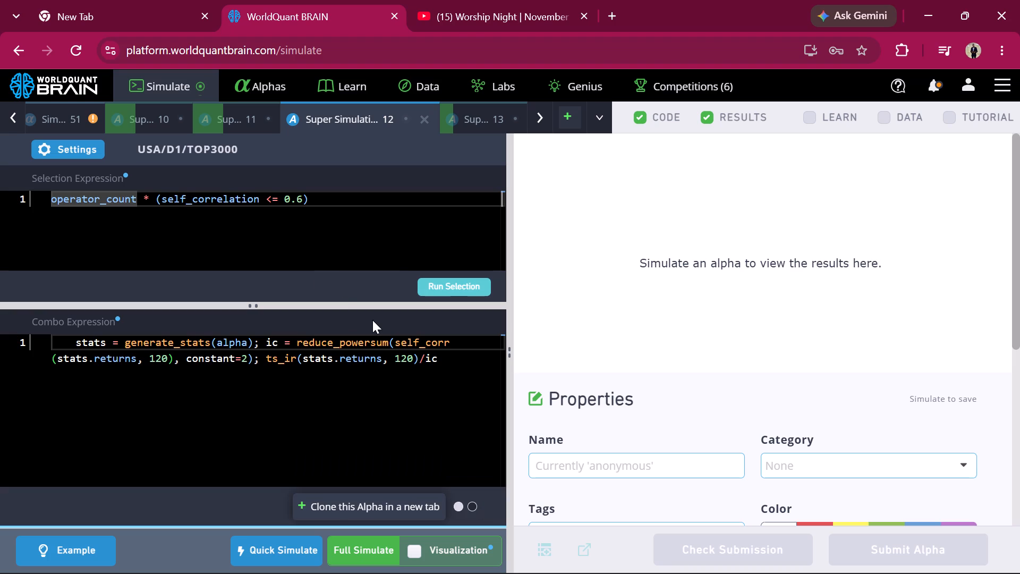
Switch to the Worship Night video on YouTube, go back to about its midpoint and skip forward through it.
left_click(479, 10)
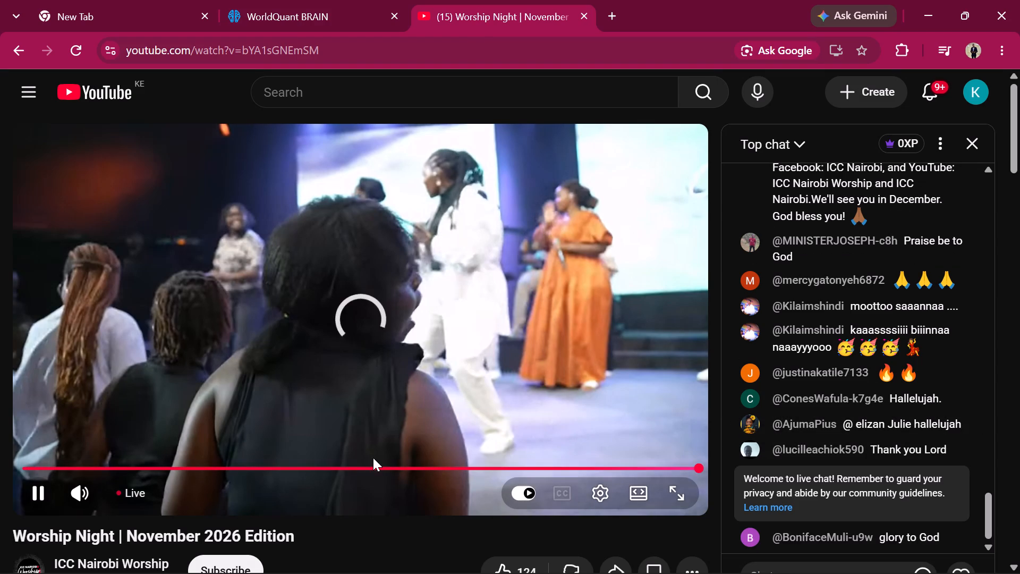
left_click(377, 464)
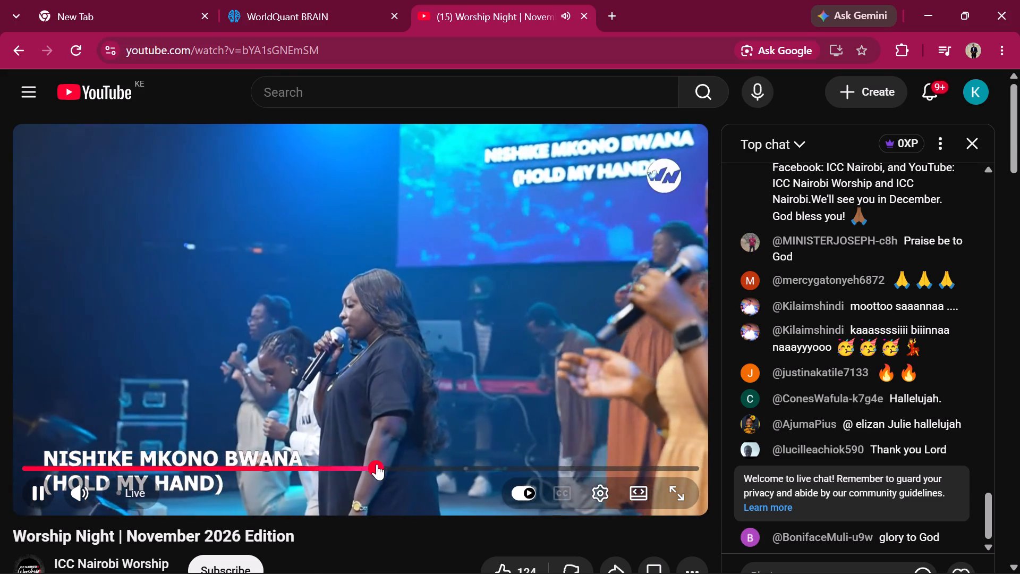
left_click(407, 465)
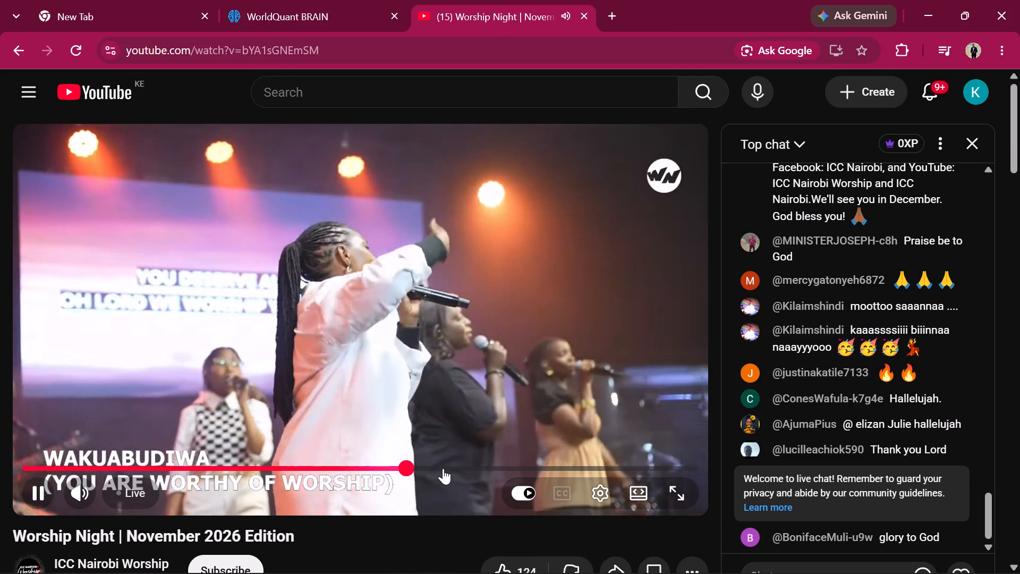
left_click(443, 468)
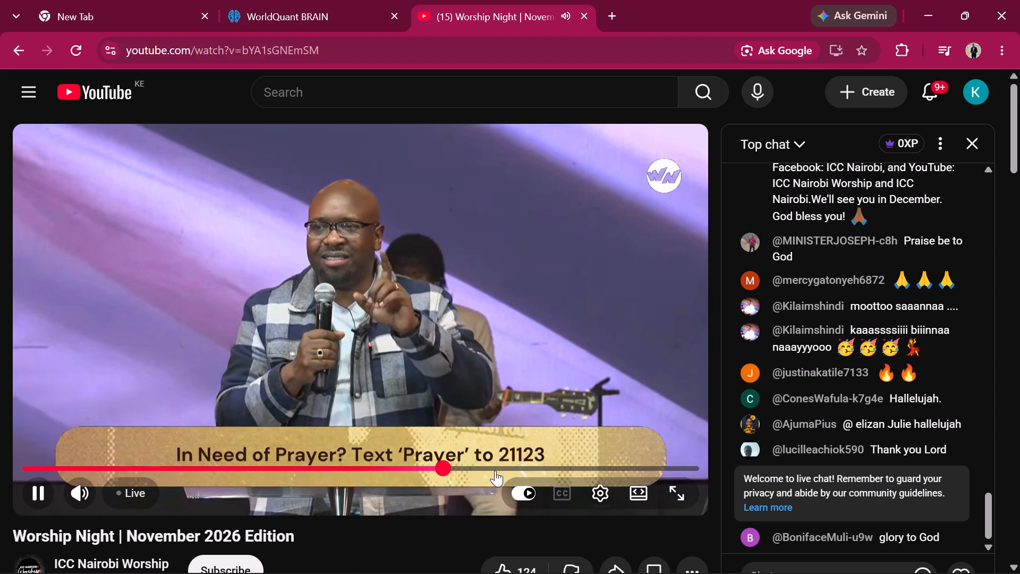
left_click(495, 470)
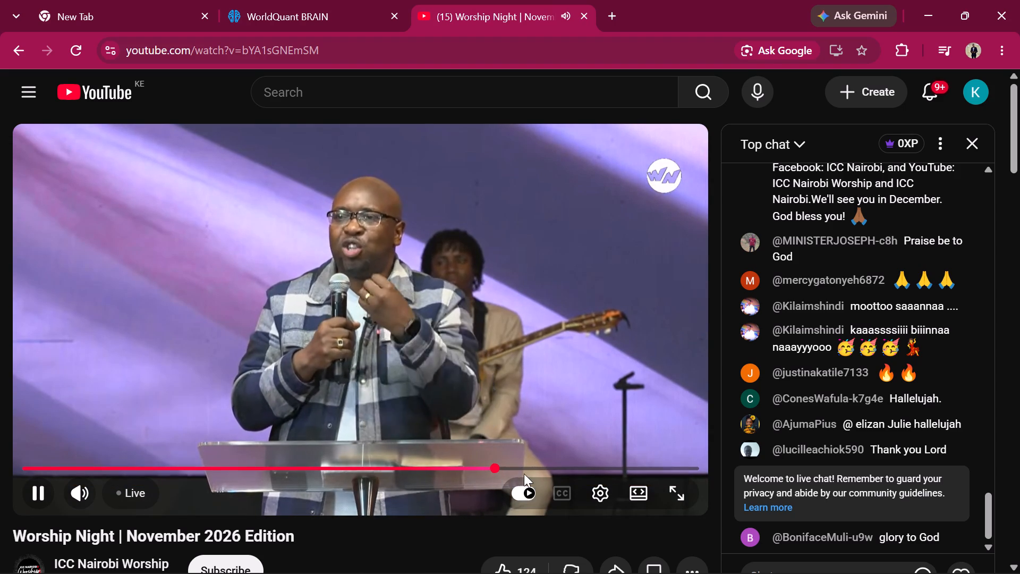
Skip further ahead twice in the Worship Night video.
left_click(541, 466)
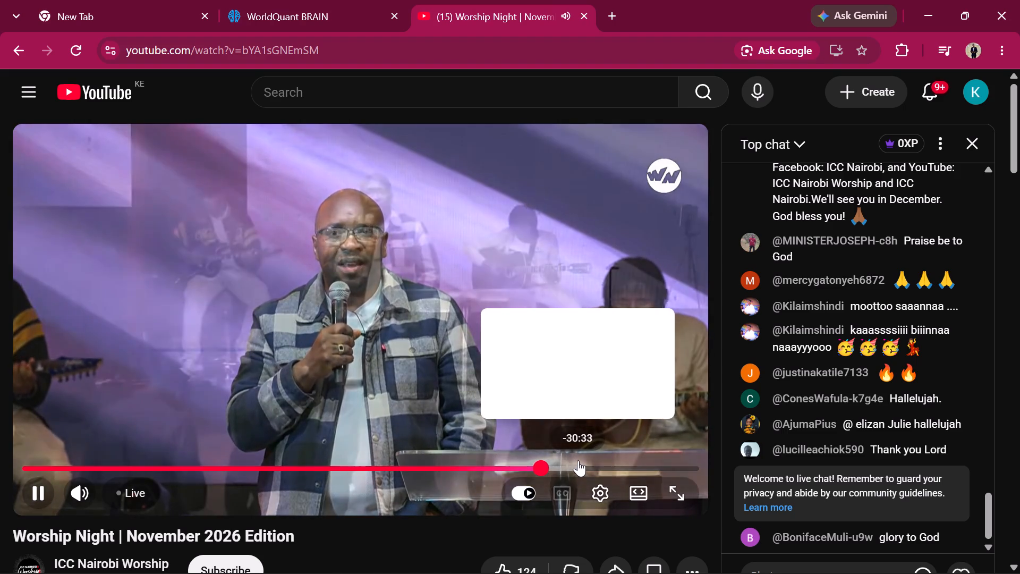
left_click(578, 460)
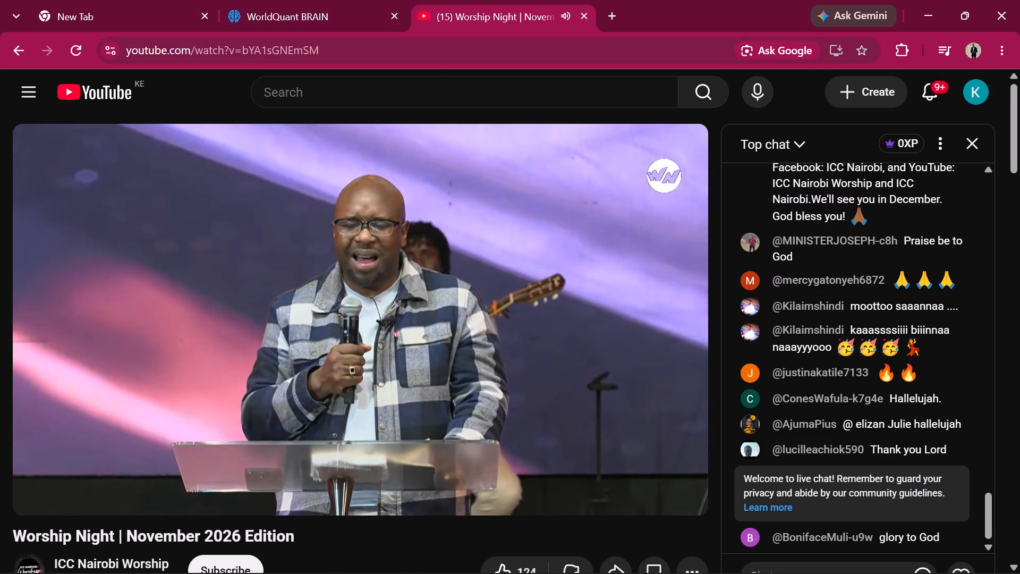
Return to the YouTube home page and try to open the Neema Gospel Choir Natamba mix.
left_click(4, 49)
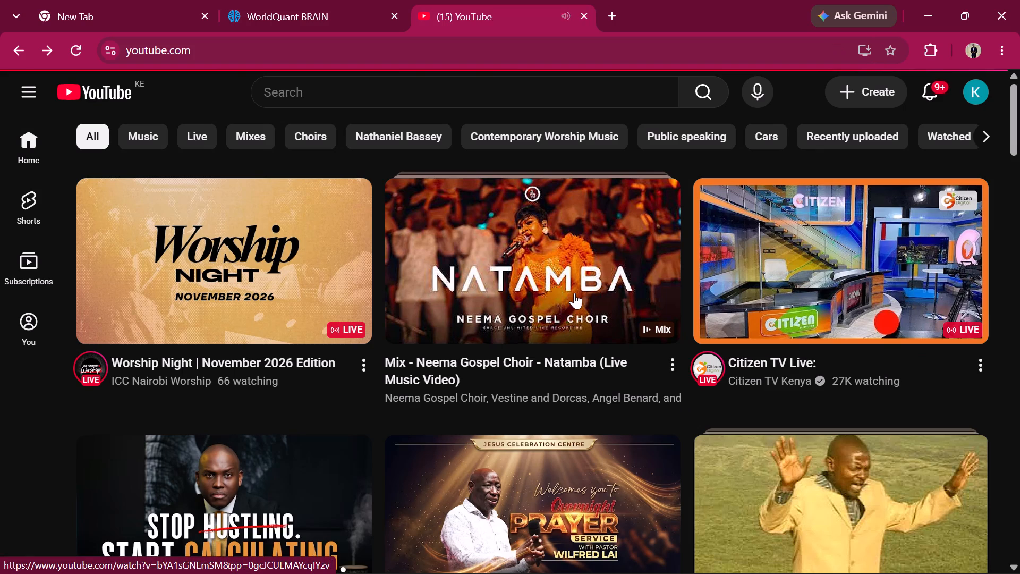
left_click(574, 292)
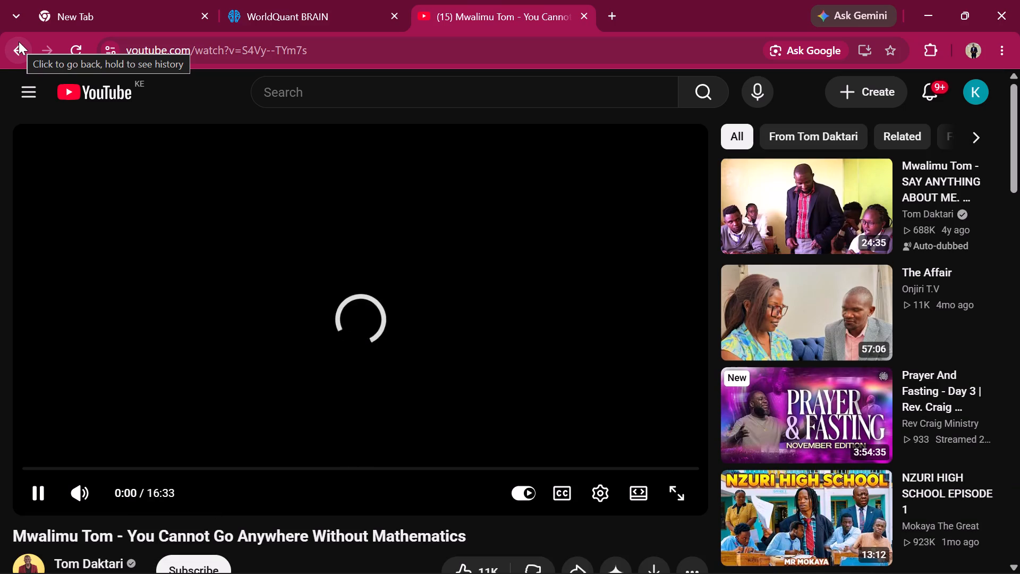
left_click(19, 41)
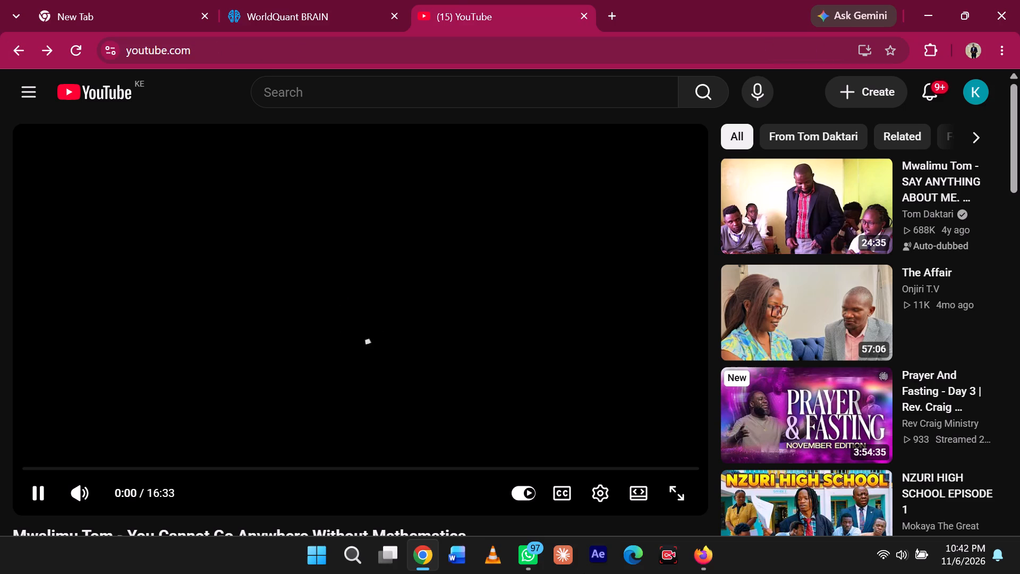
Browse the recommended videos on the YouTube home page for something to watch.
scroll(640, 397, "down", 1)
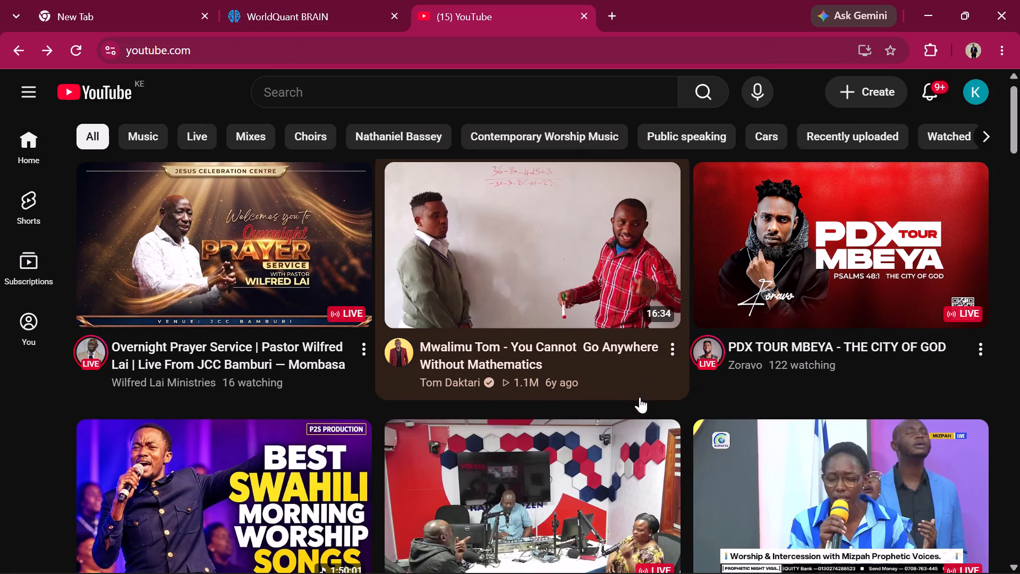
scroll(640, 397, "down", 4)
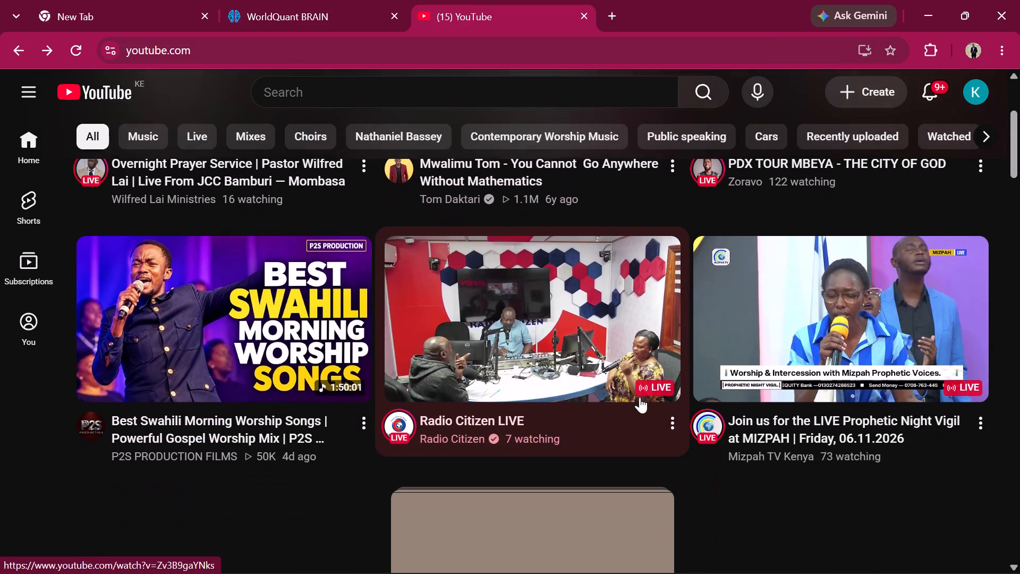
scroll(640, 397, "right", 1)
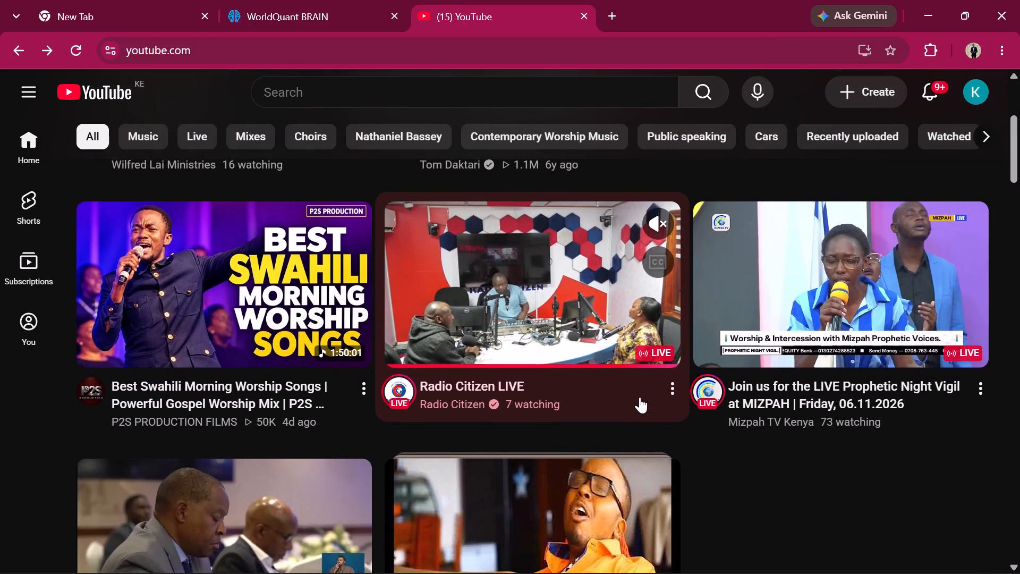
scroll(640, 397, "right", 1)
scroll(620, 444, "down", 1)
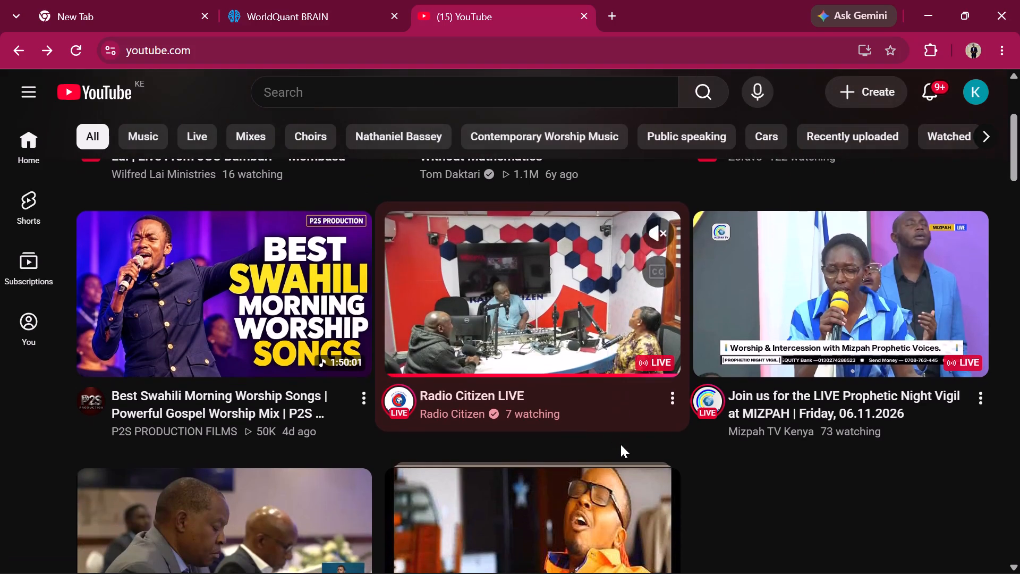
scroll(620, 444, "down", 6)
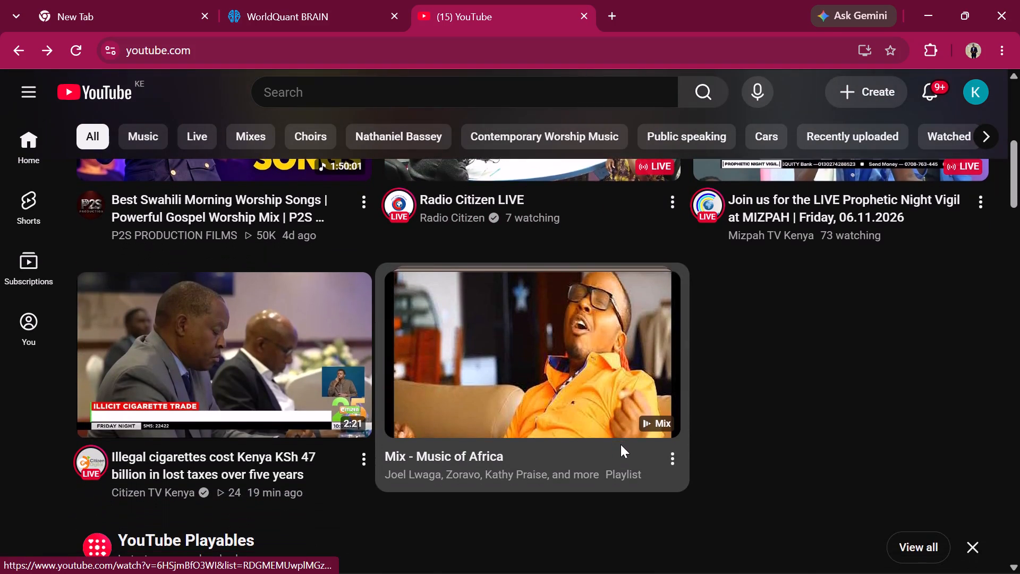
scroll(620, 444, "down", 5)
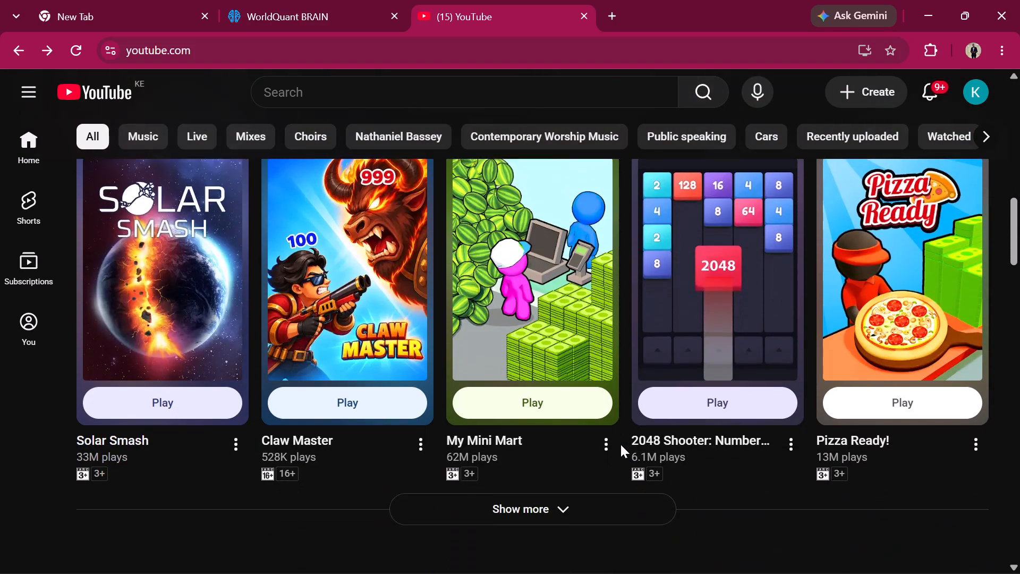
scroll(620, 444, "down", 2)
scroll(620, 444, "up", 13)
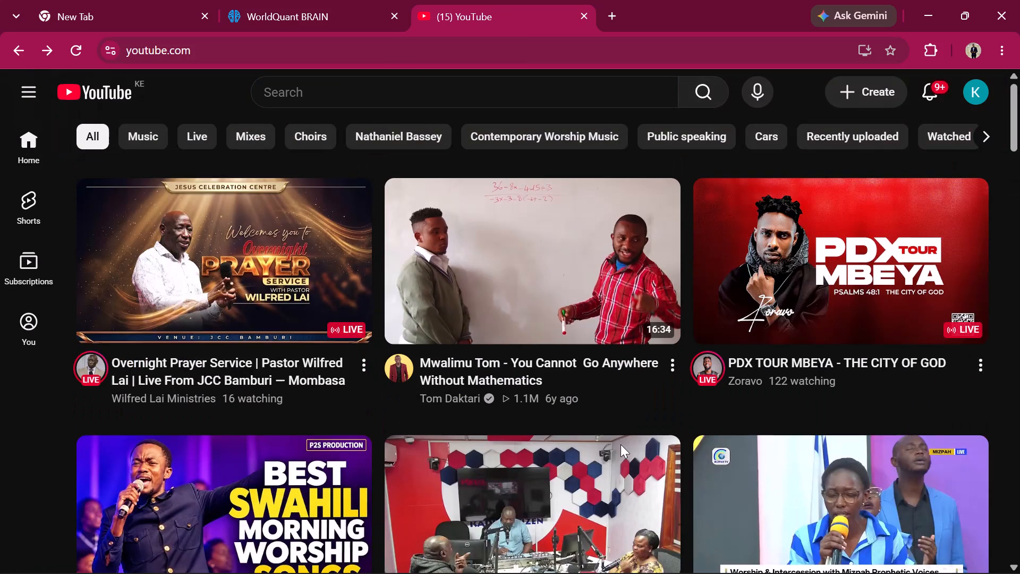
scroll(620, 444, "up", 6)
scroll(516, 293, "up", 3)
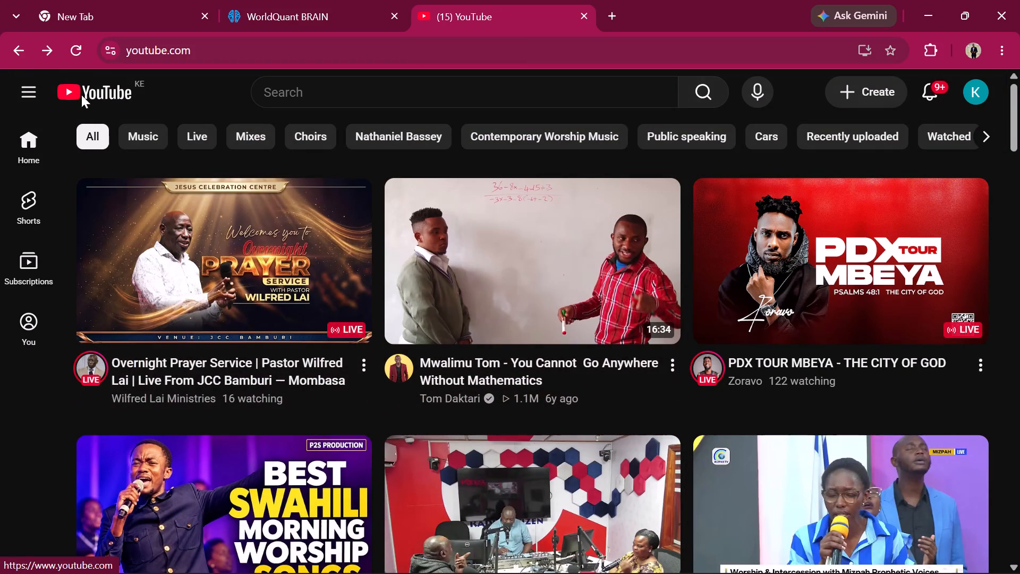
Search YouTube for "natamba nikiwa na yesu" and play the Neema Gospel Choir Natamba video.
left_click(380, 97)
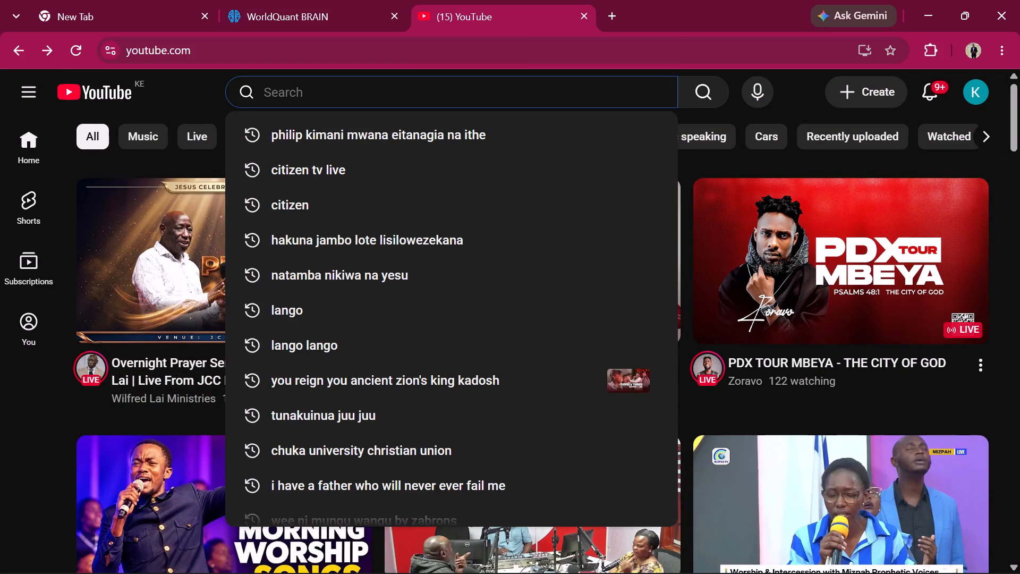
type("nata")
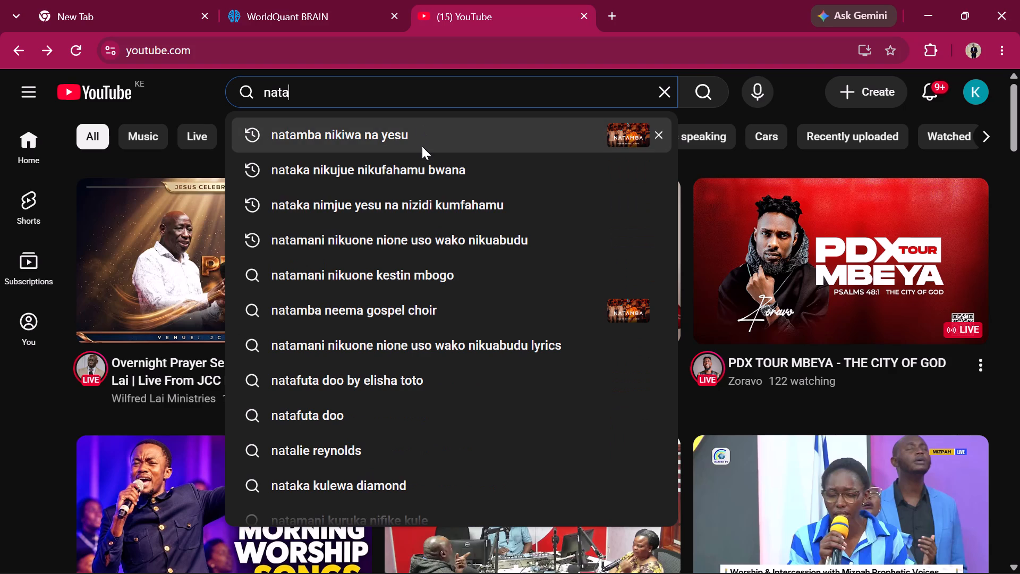
left_click(422, 149)
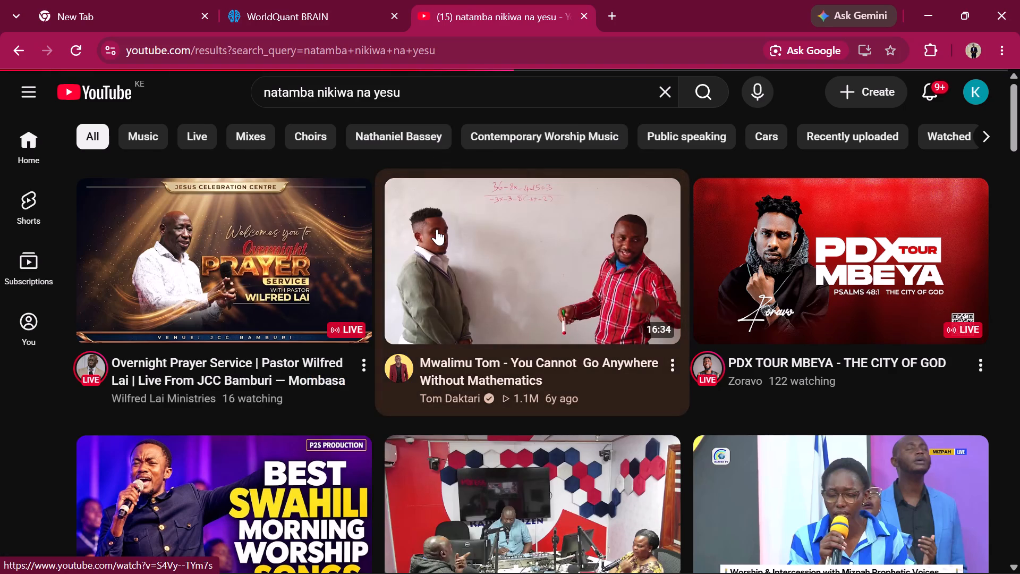
left_click(390, 275)
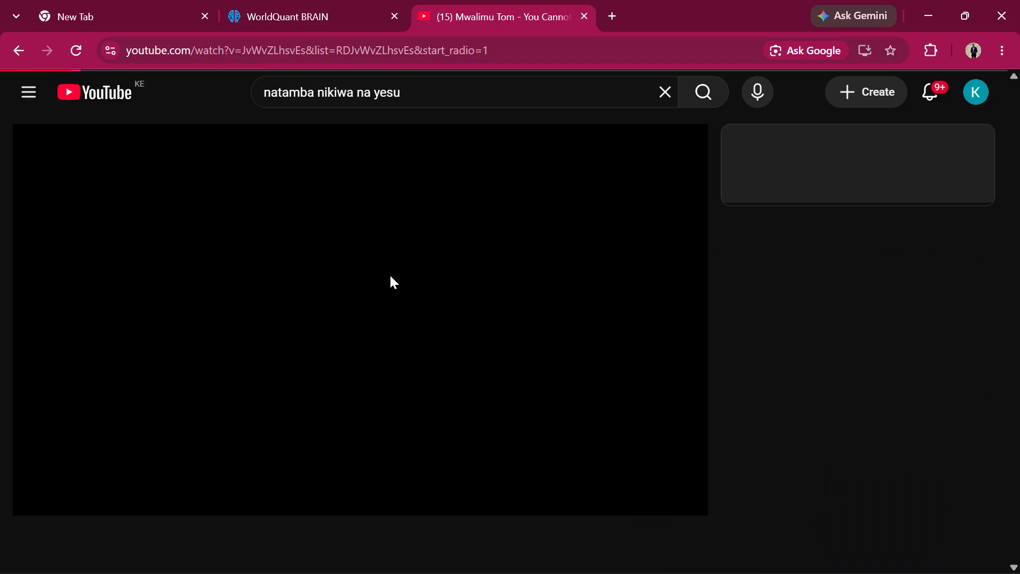
Switch to WorldQuant BRAIN, reveal the test period of Super Simulation 11, and view its IS Summary for the IS period.
left_click(326, 26)
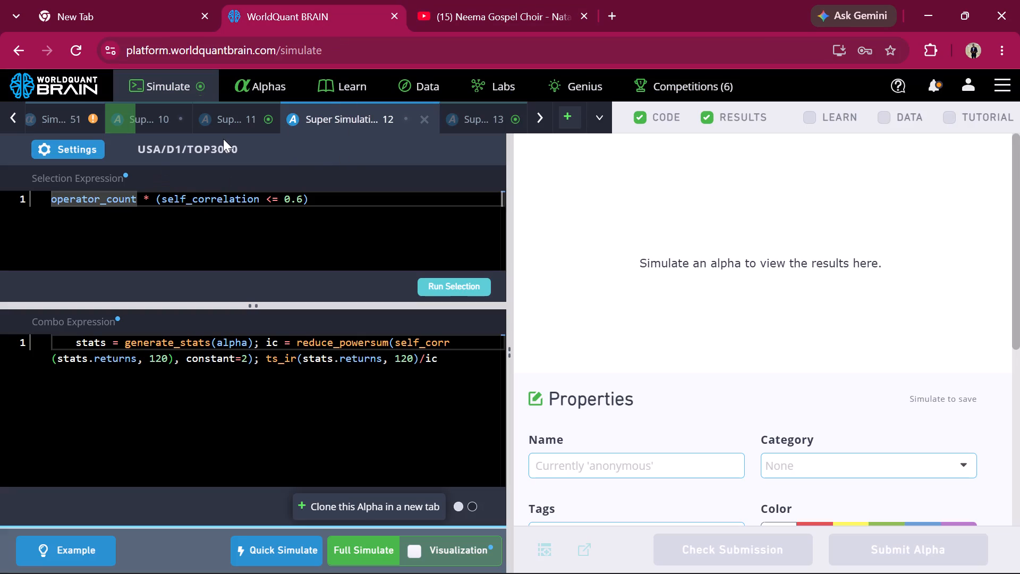
left_click(234, 124)
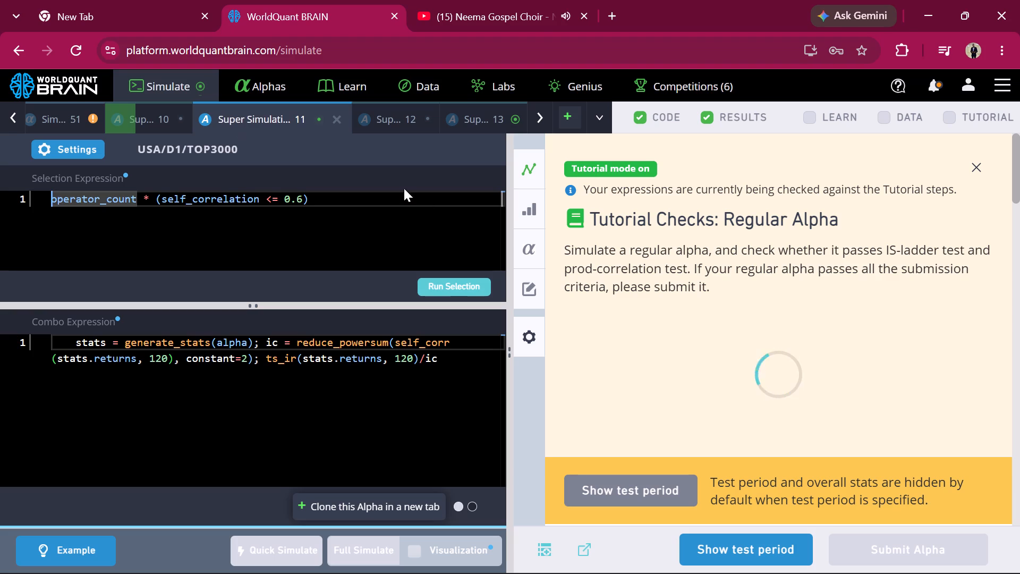
left_click(712, 555)
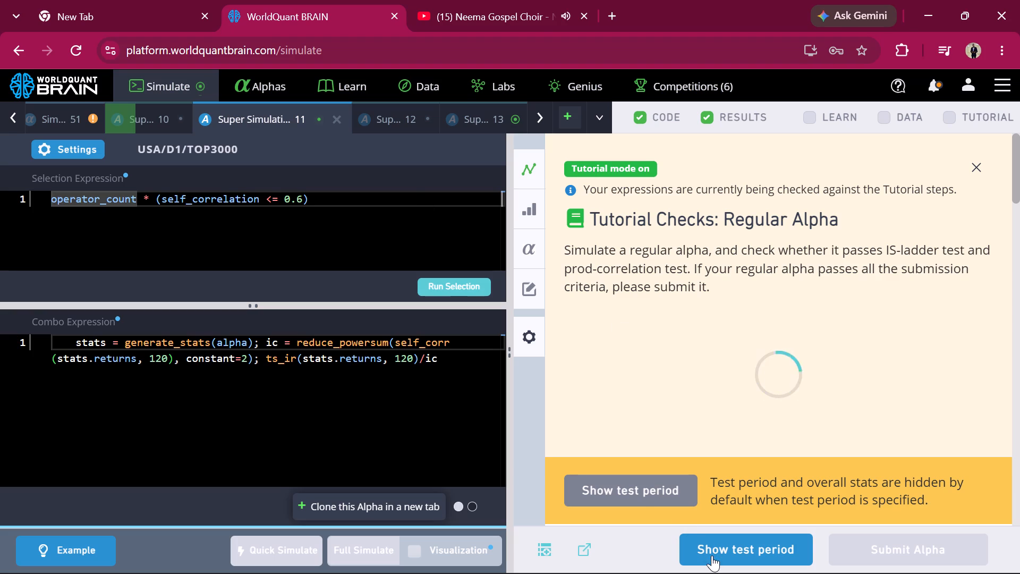
scroll(760, 378, "down", 7)
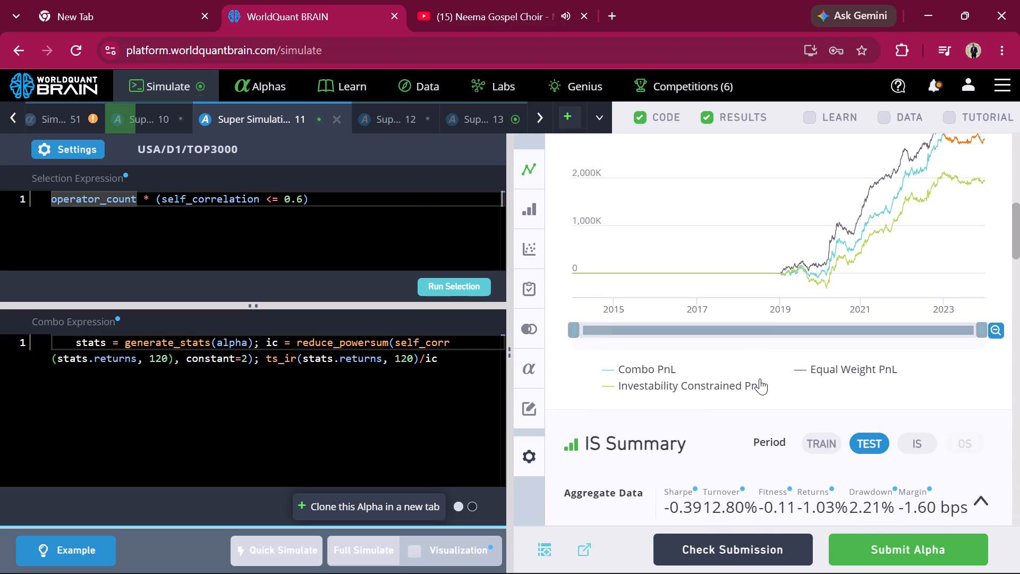
scroll(760, 378, "down", 1)
left_click(912, 371)
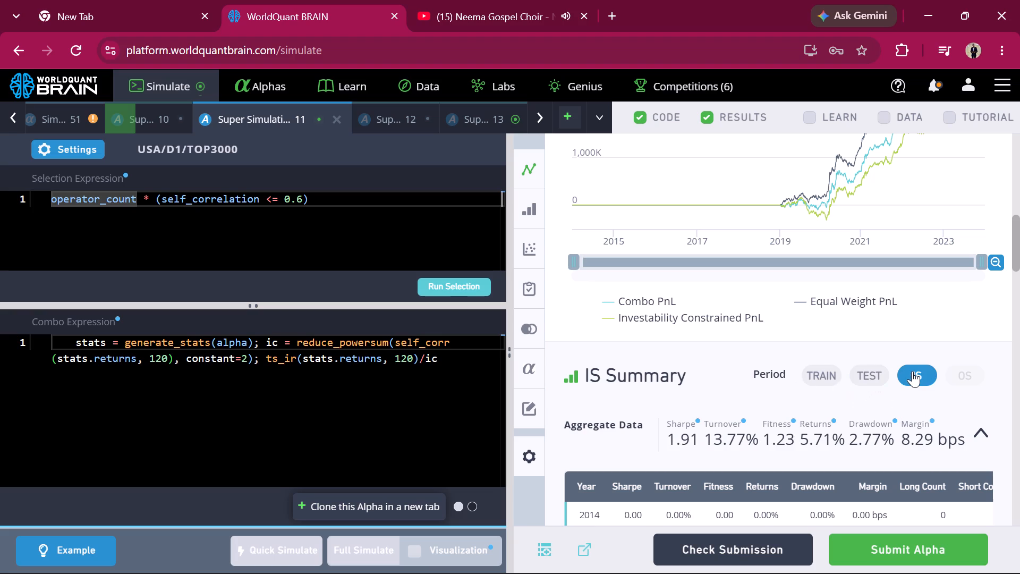
Run the Prod Correlation and Self Correlation checks on the Super Simulation 11 alpha.
scroll(912, 371, "down", 9)
scroll(912, 371, "right", 1)
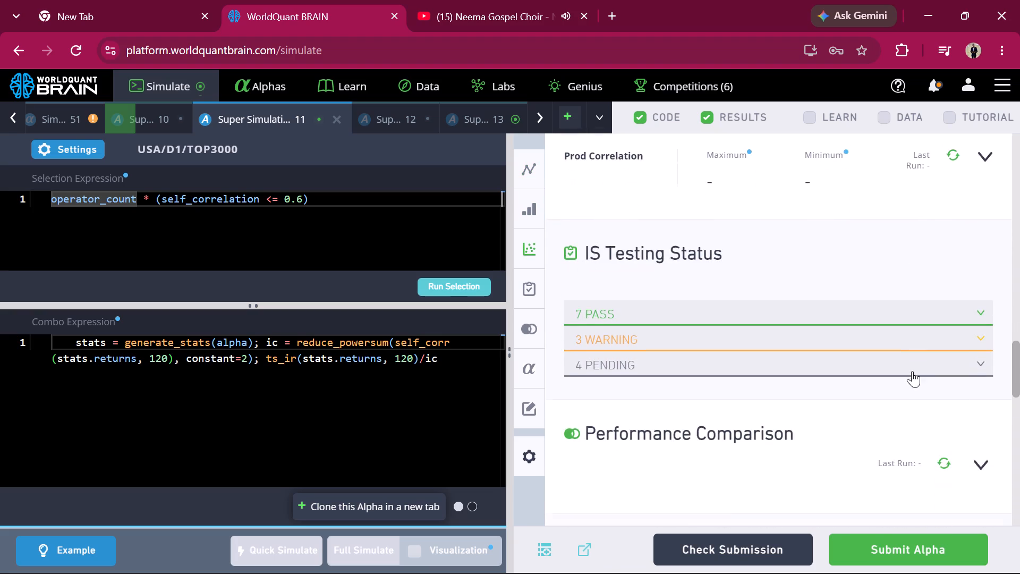
scroll(912, 371, "right", 1)
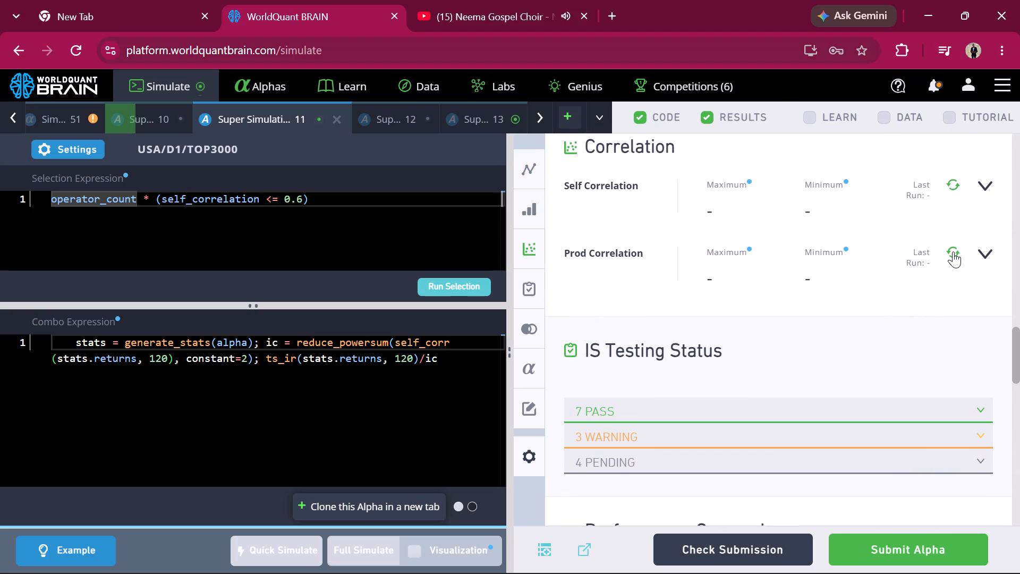
left_click(953, 251)
scroll(953, 251, "up", 1)
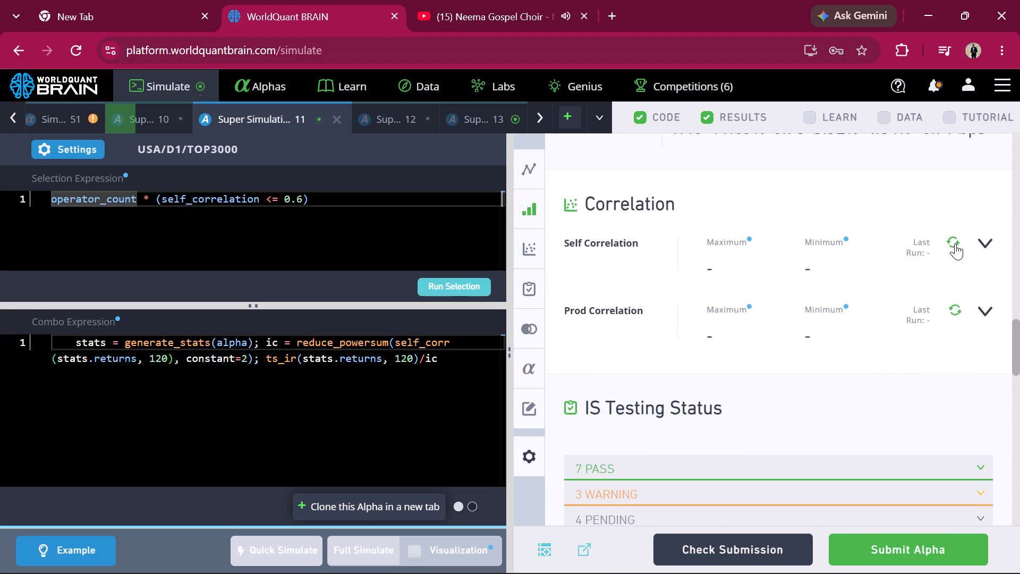
left_click(956, 242)
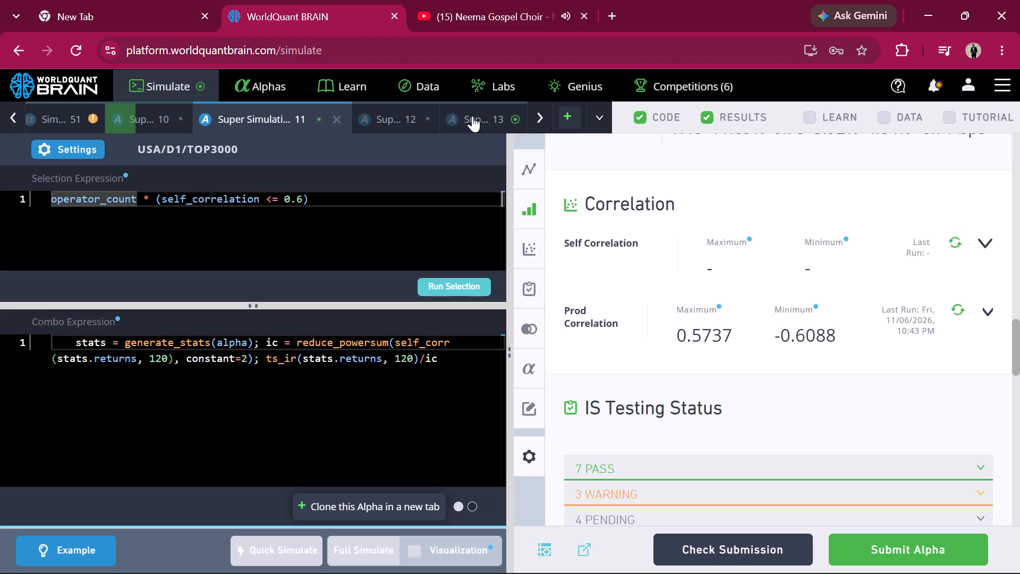
Start the full simulation of the Slow Factors alpha in Super Simulation 12.
left_click(402, 111)
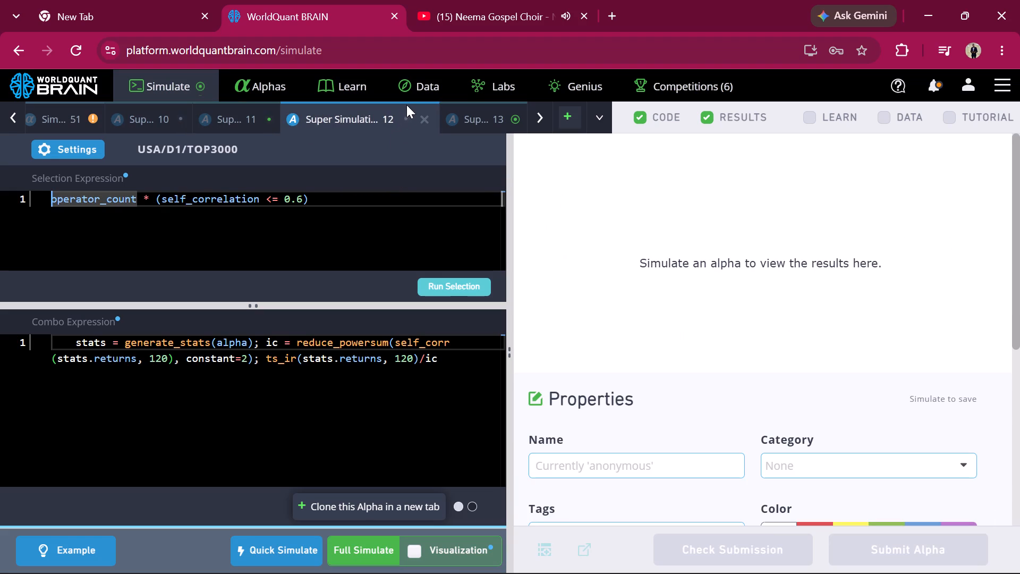
scroll(406, 105, "left", 3)
left_click(365, 536)
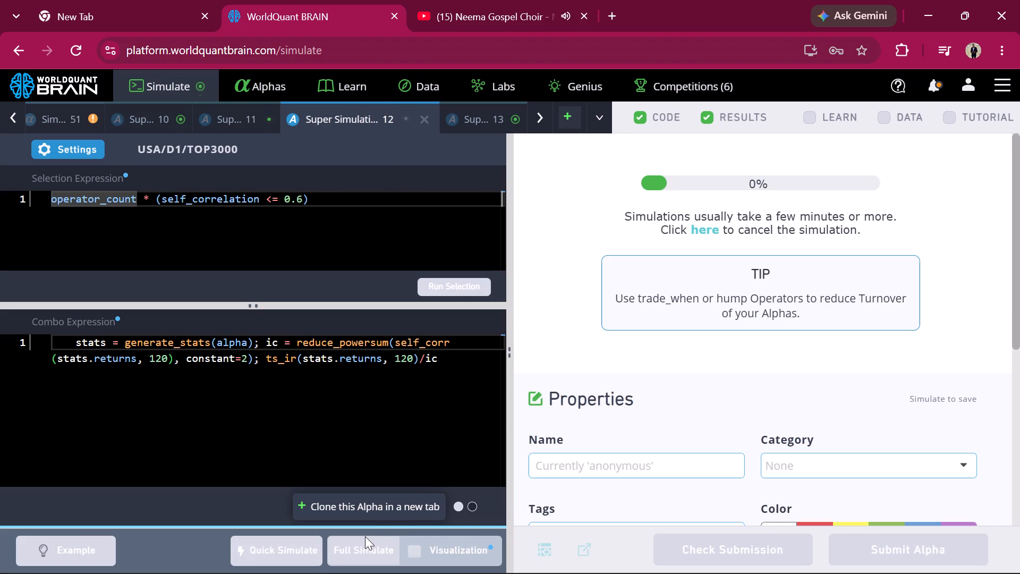
Reveal the test period of Super Simulation 10 and view its IS Summary for the IS period.
left_click(178, 119)
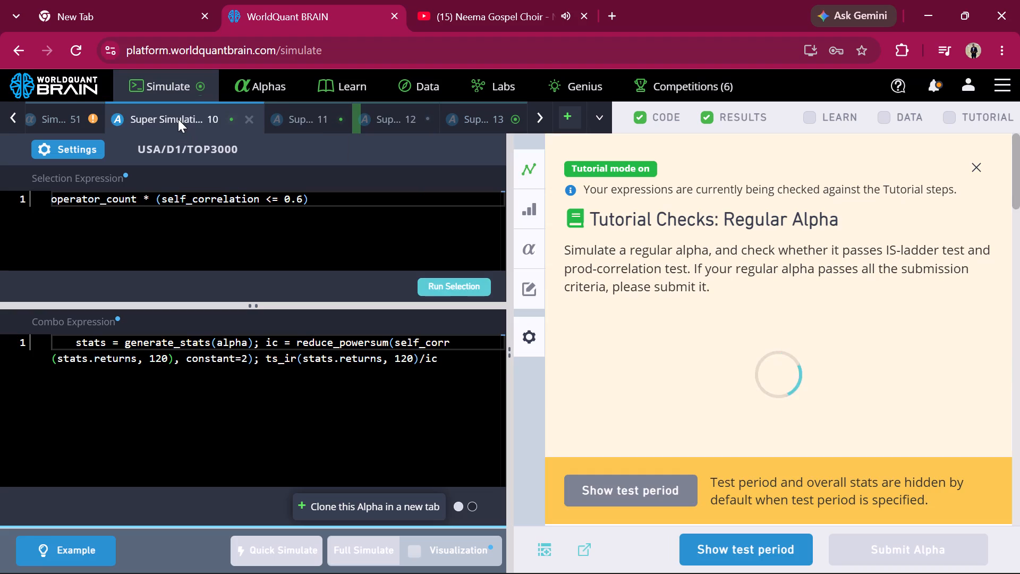
left_click(582, 446)
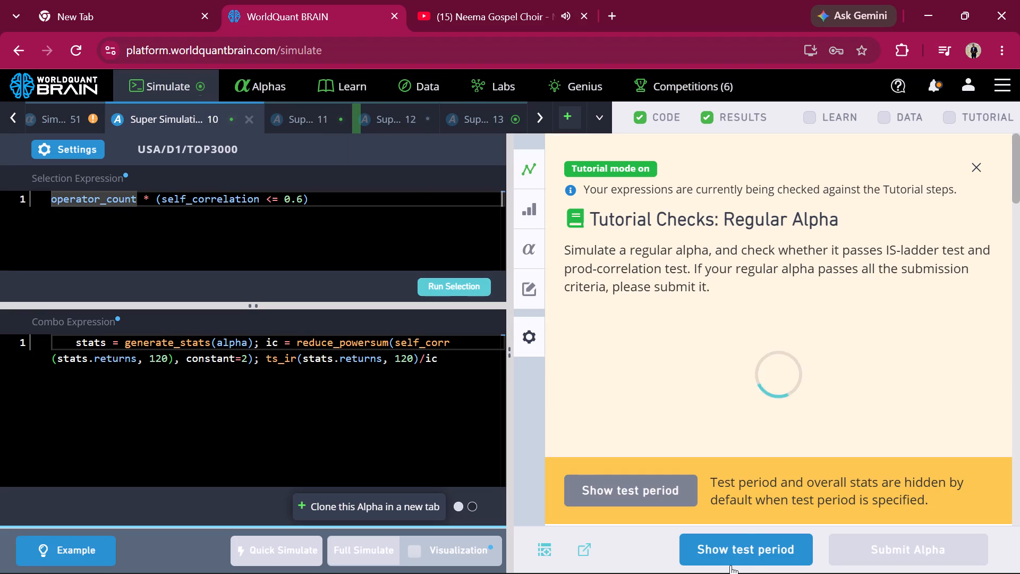
left_click(735, 553)
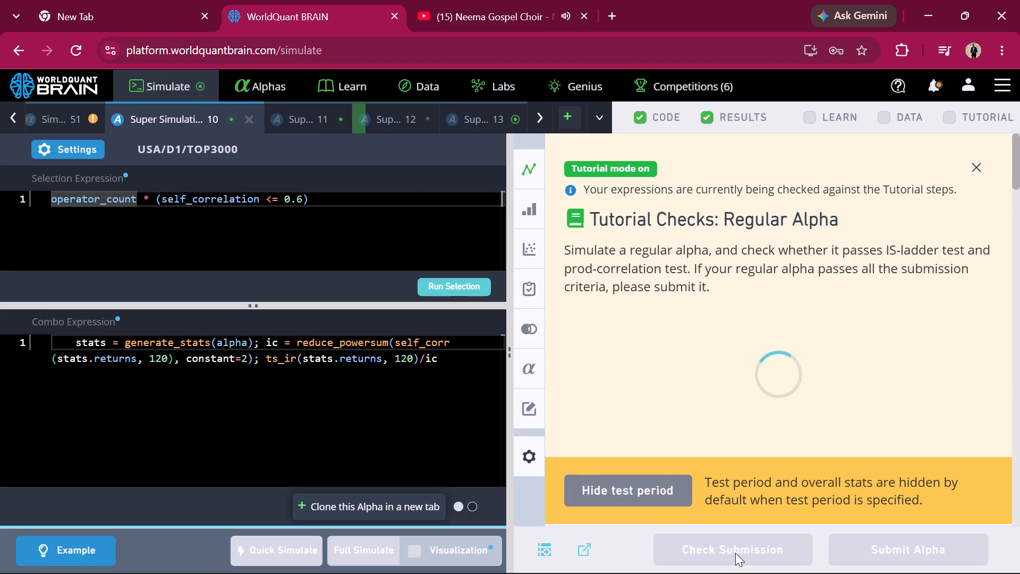
scroll(779, 401, "down", 4)
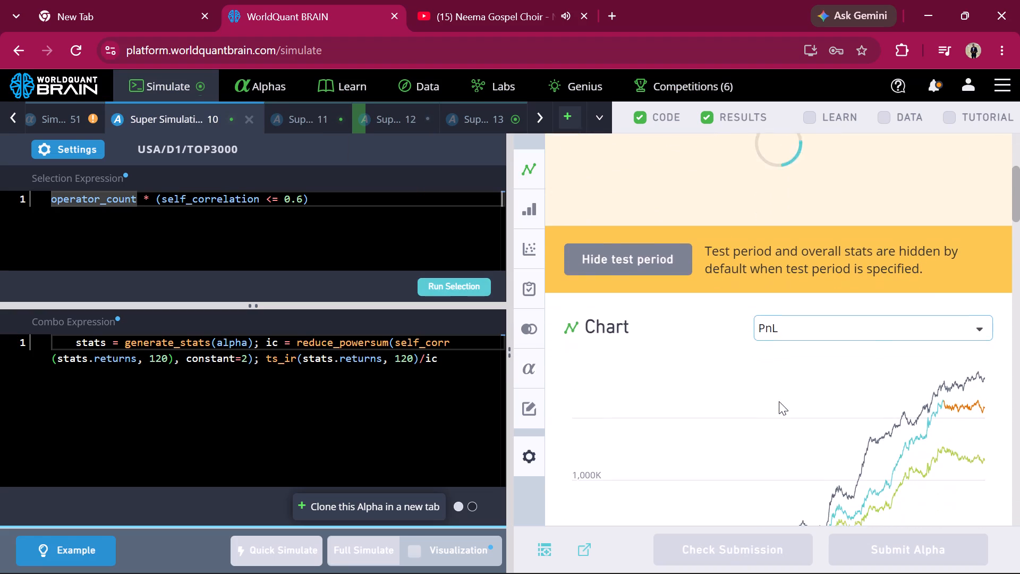
scroll(779, 401, "down", 5)
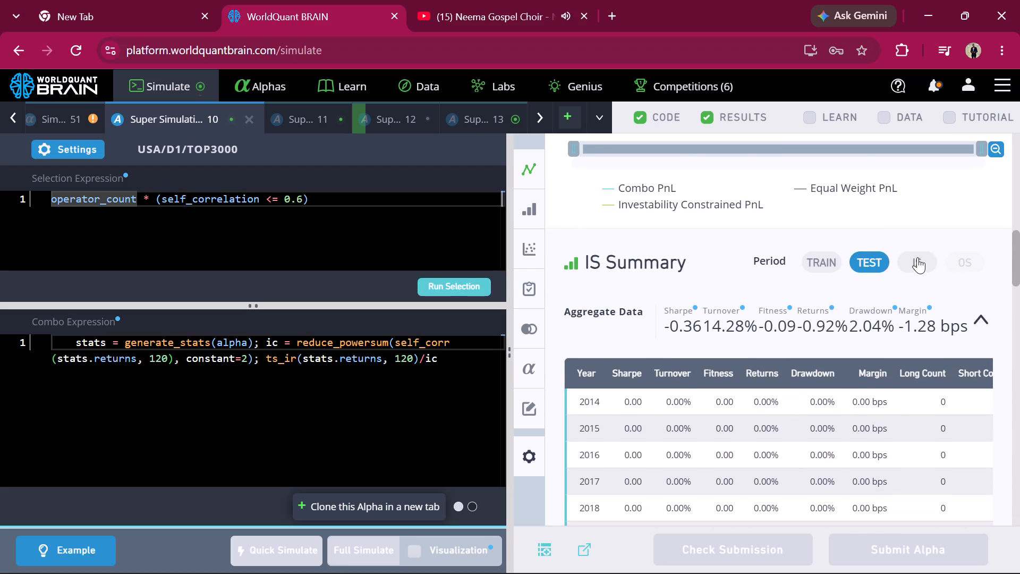
left_click(917, 256)
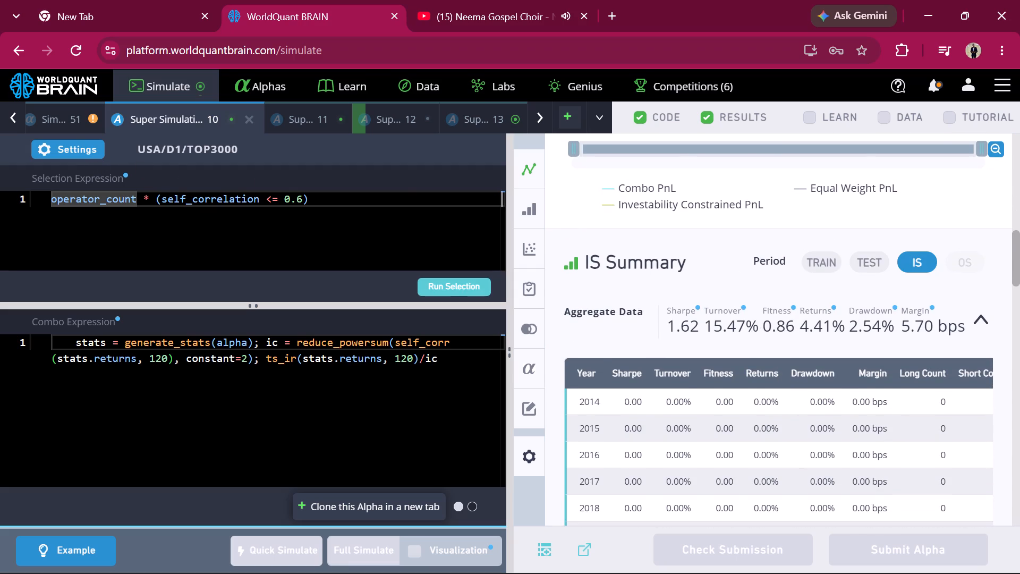
Clone the Super Simulation 10 alpha in a new tab and set the clone's neutralization to Subindustry.
left_click(363, 510)
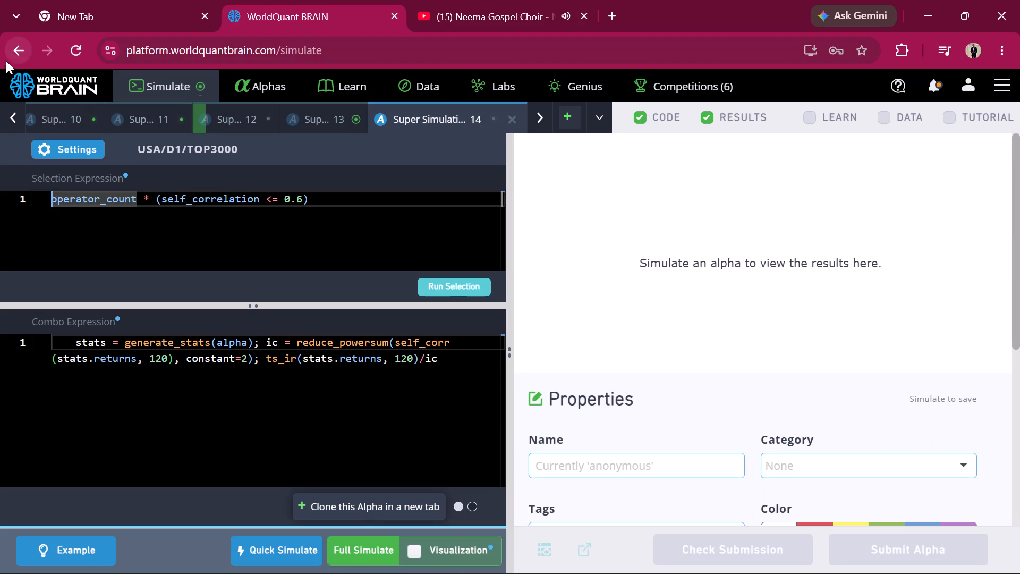
left_click(67, 147)
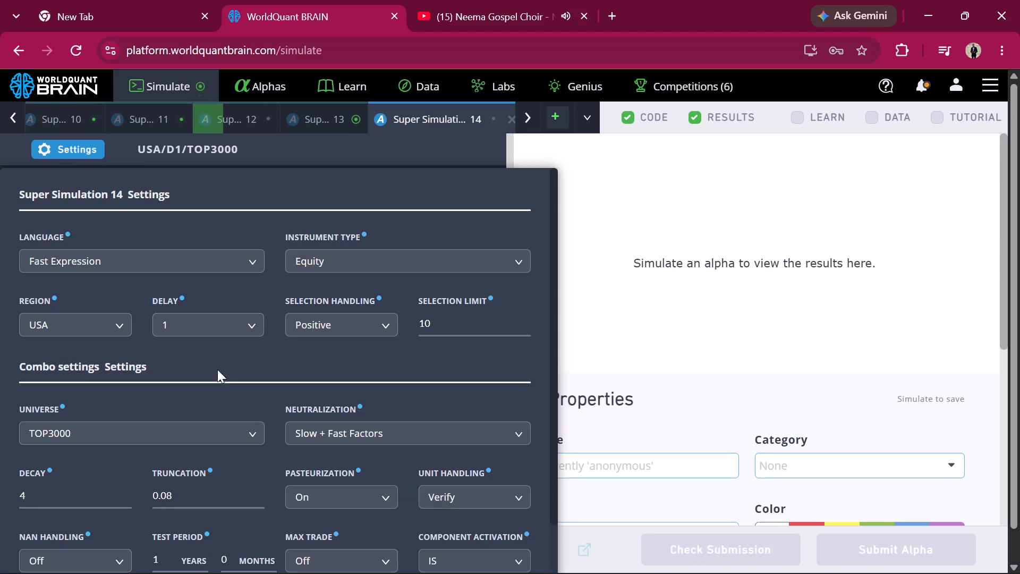
left_click(330, 430)
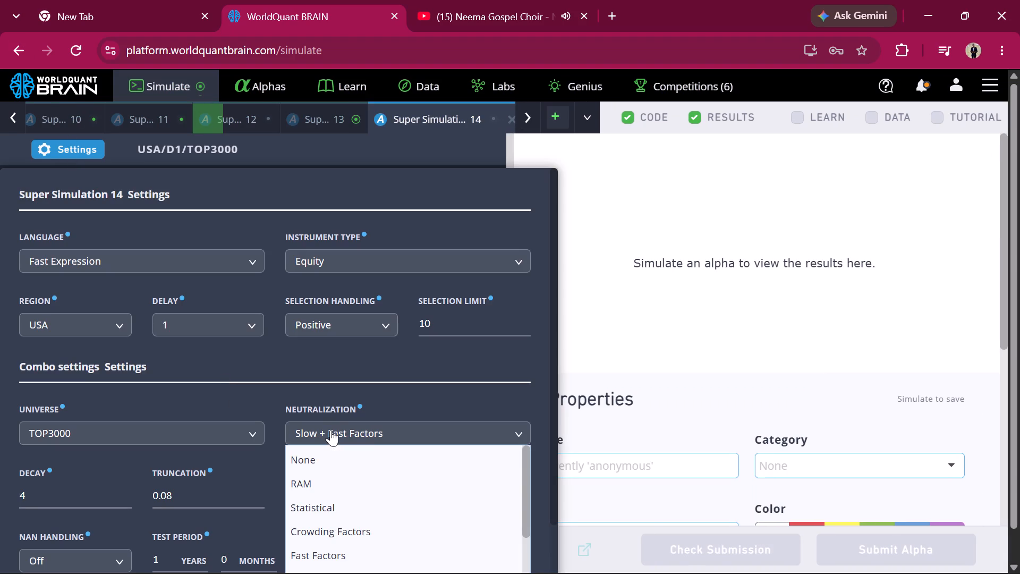
scroll(338, 524, "down", 6)
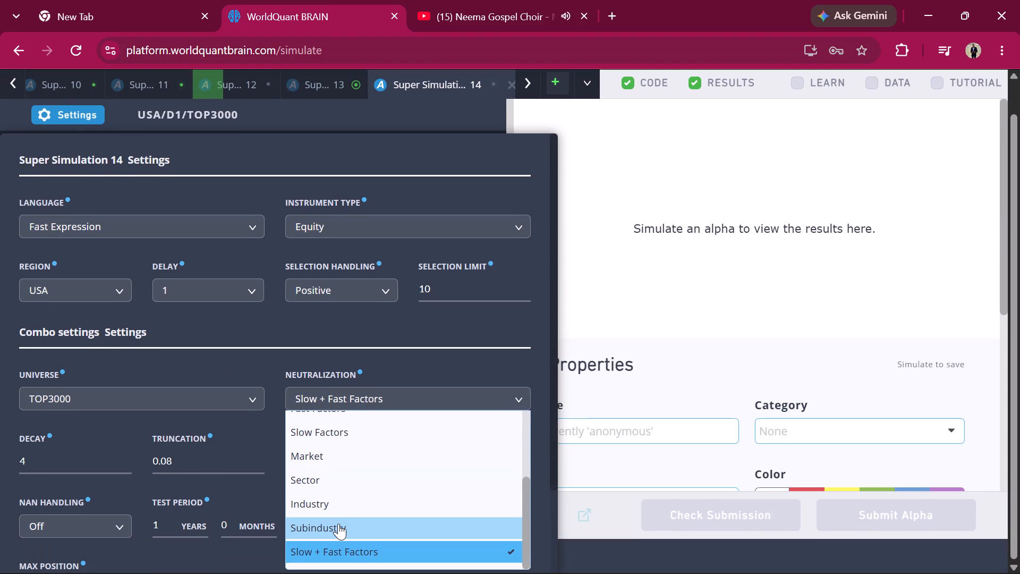
left_click(338, 523)
scroll(338, 523, "down", 2)
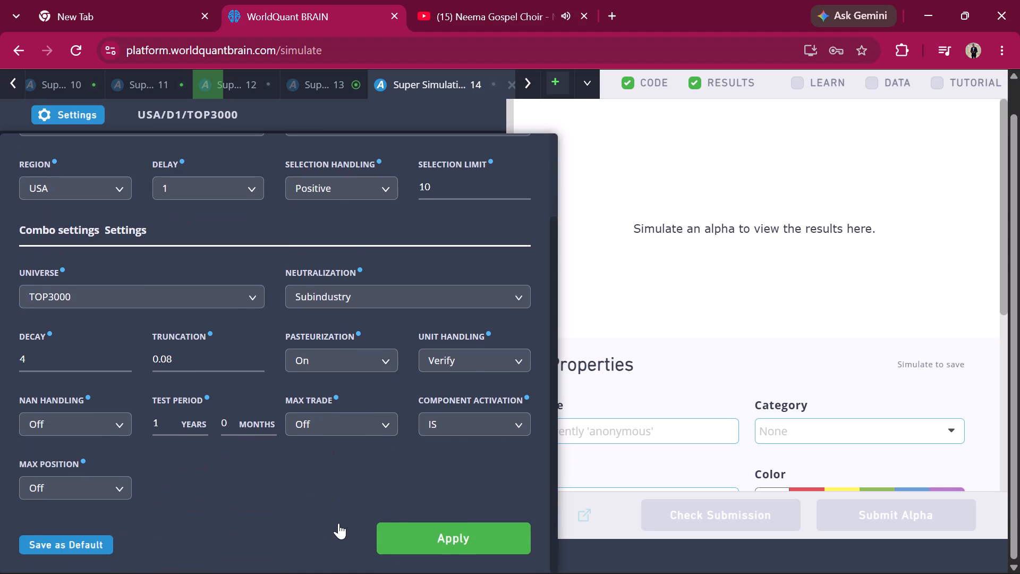
scroll(338, 523, "down", 1)
left_click(423, 534)
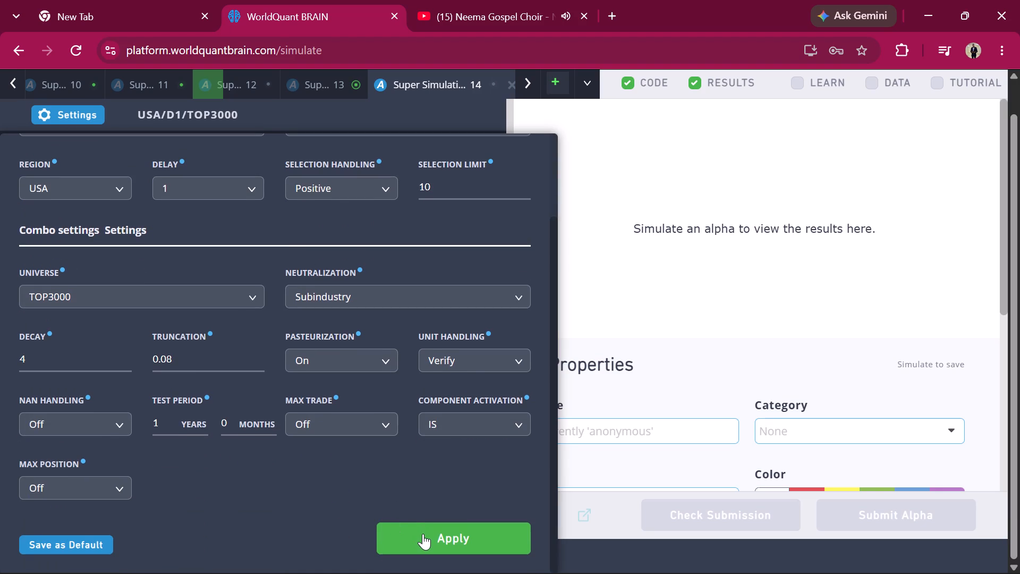
left_click(423, 534)
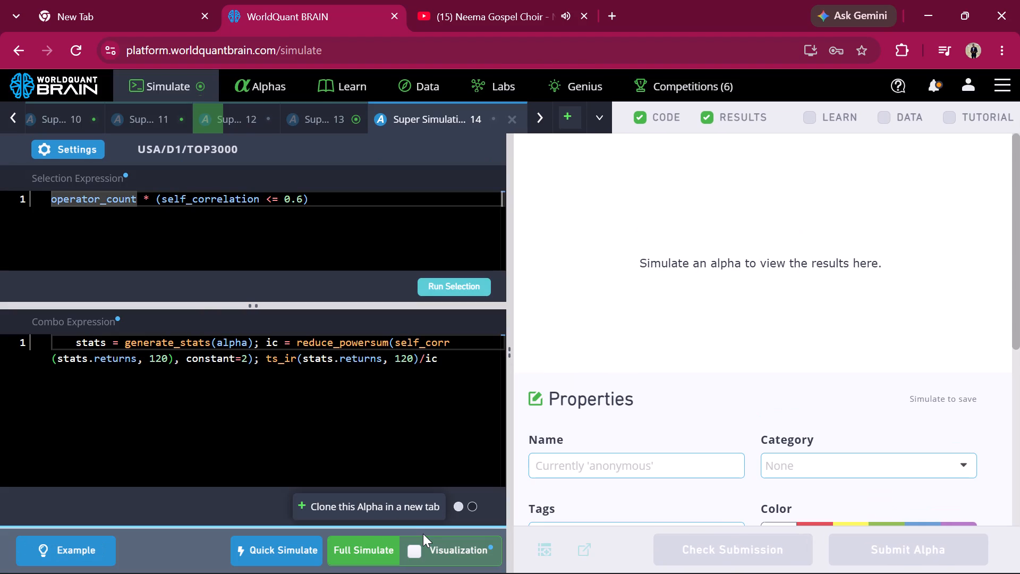
Start the full simulation of the Subindustry alpha in Super Simulation 14.
left_click(365, 554)
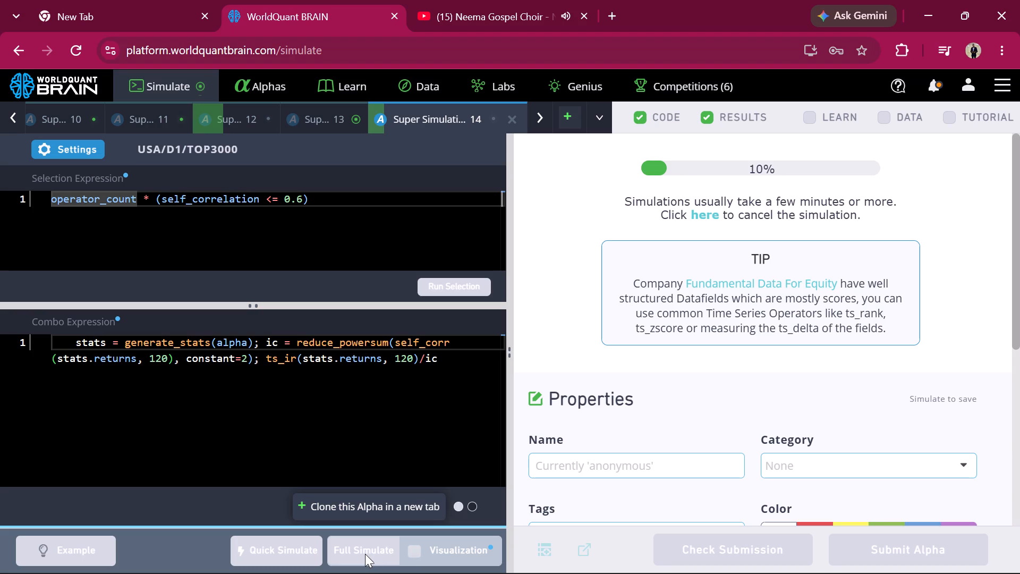
Reveal the test period of Super Simulation 13 and view its IS Summary for the IS period.
left_click(317, 120)
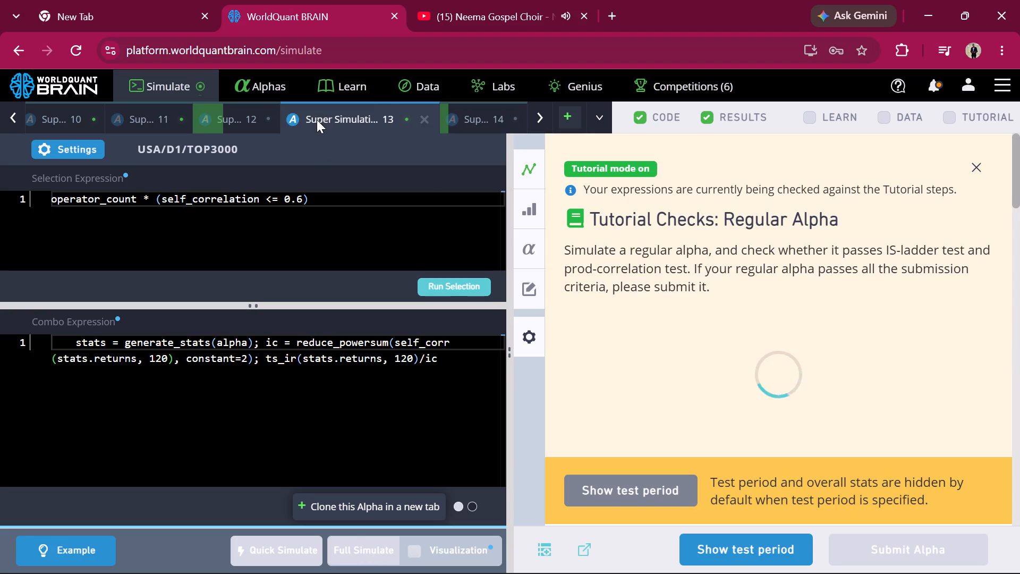
left_click(727, 542)
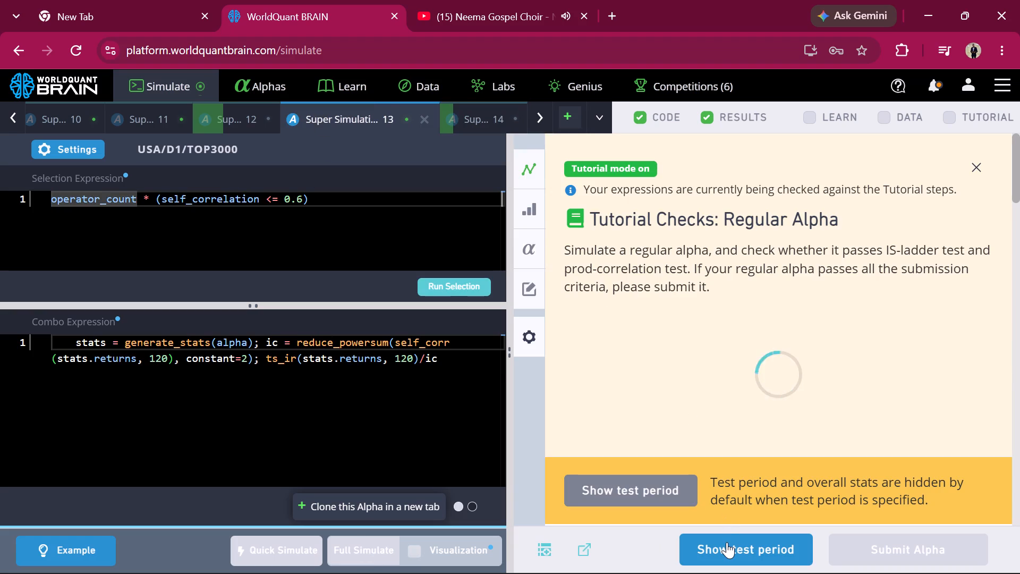
scroll(726, 225, "down", 1)
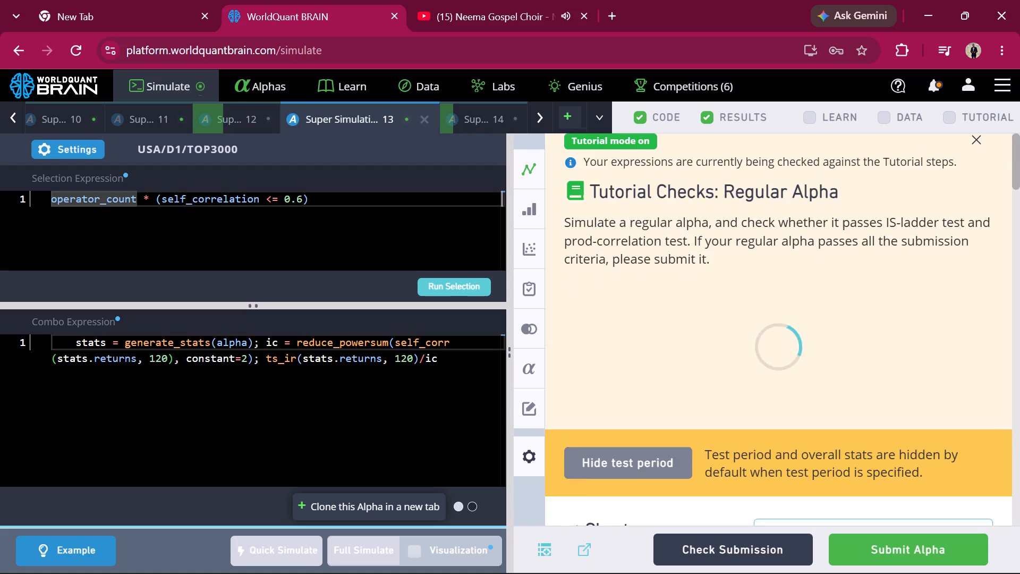
scroll(726, 225, "down", 10)
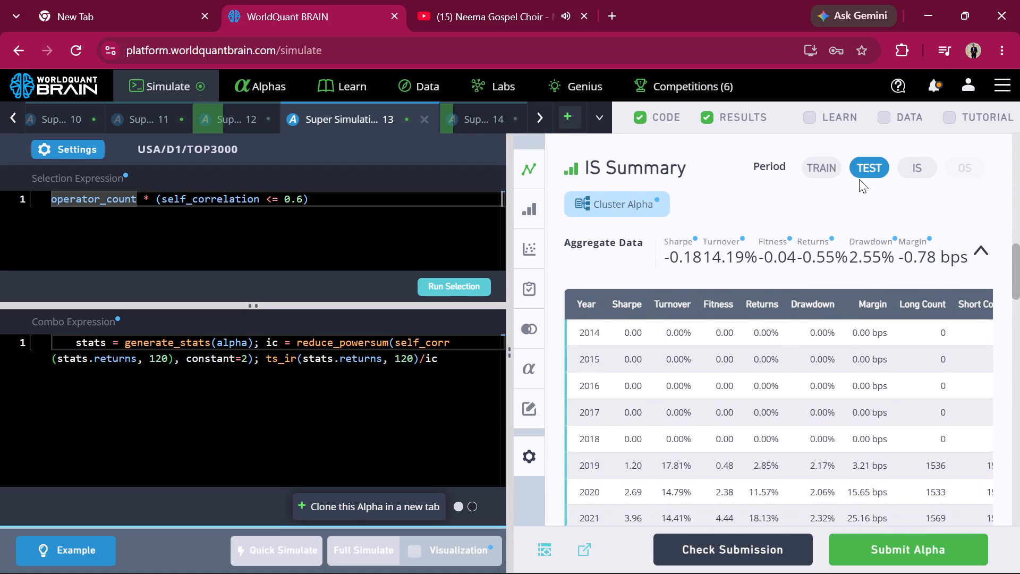
left_click(908, 169)
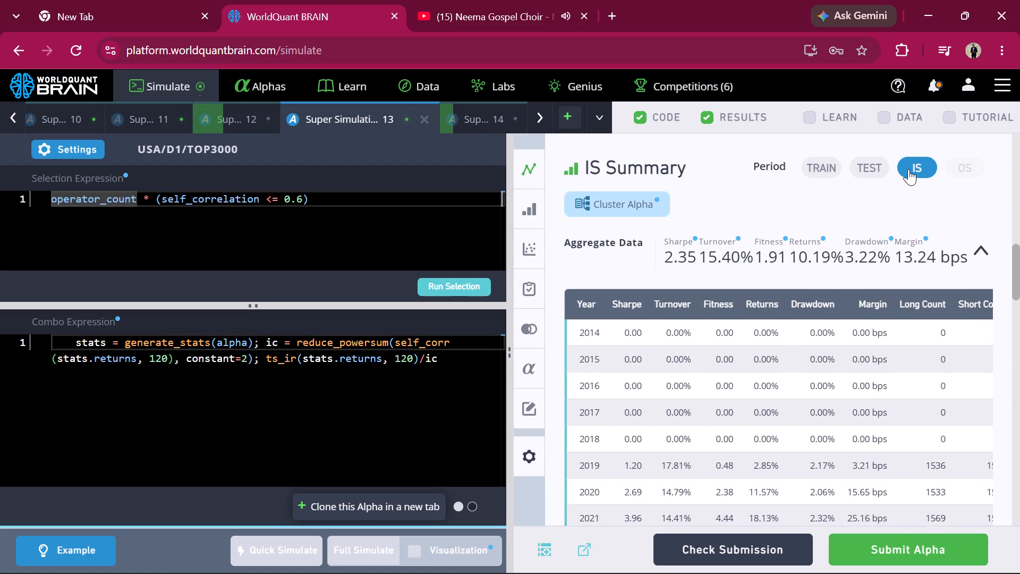
Run the Self Correlation and Prod Correlation checks on the Super Simulation 13 alpha.
scroll(749, 332, "down", 8)
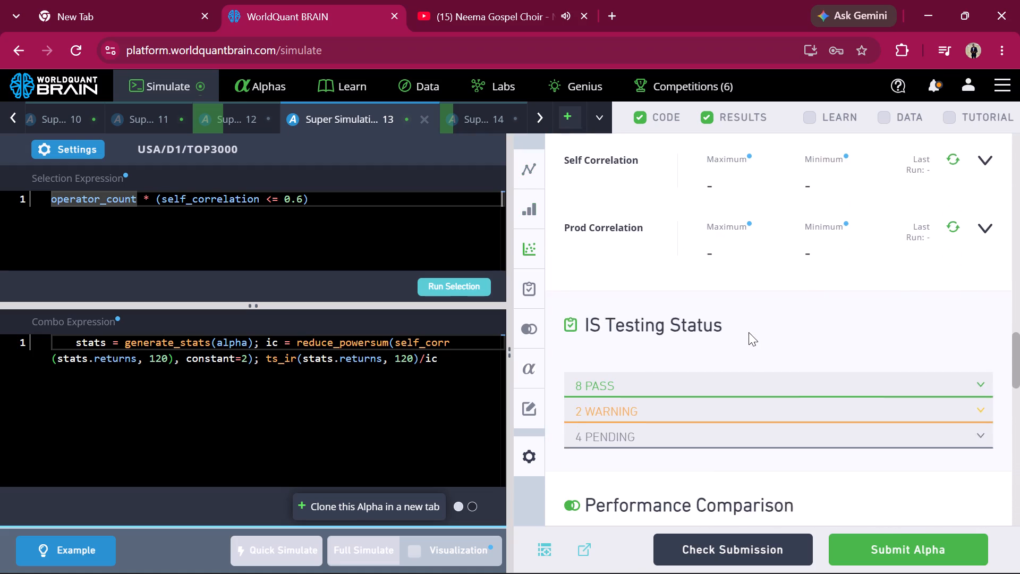
scroll(749, 332, "up", 1)
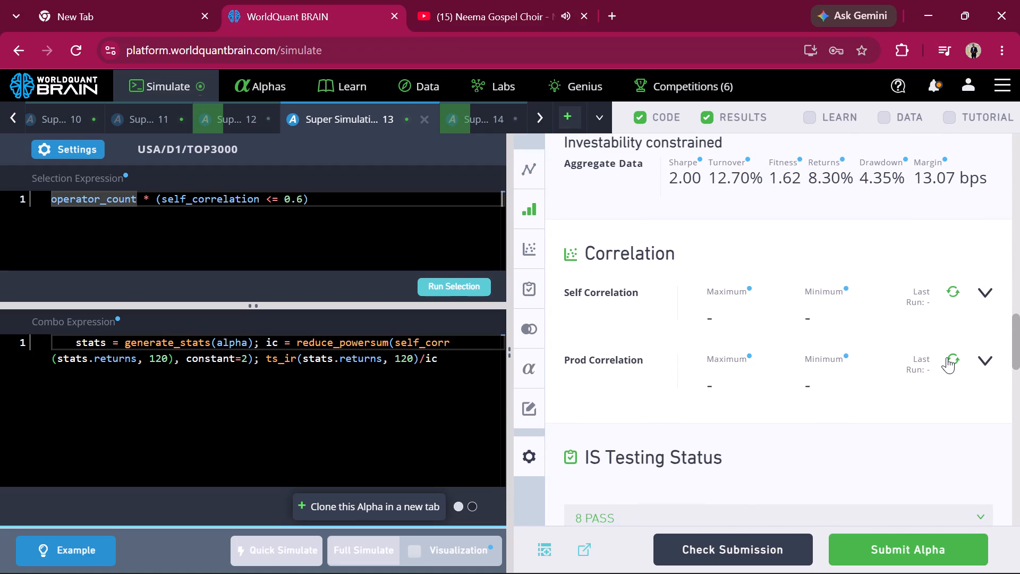
left_click(956, 352)
left_click(956, 290)
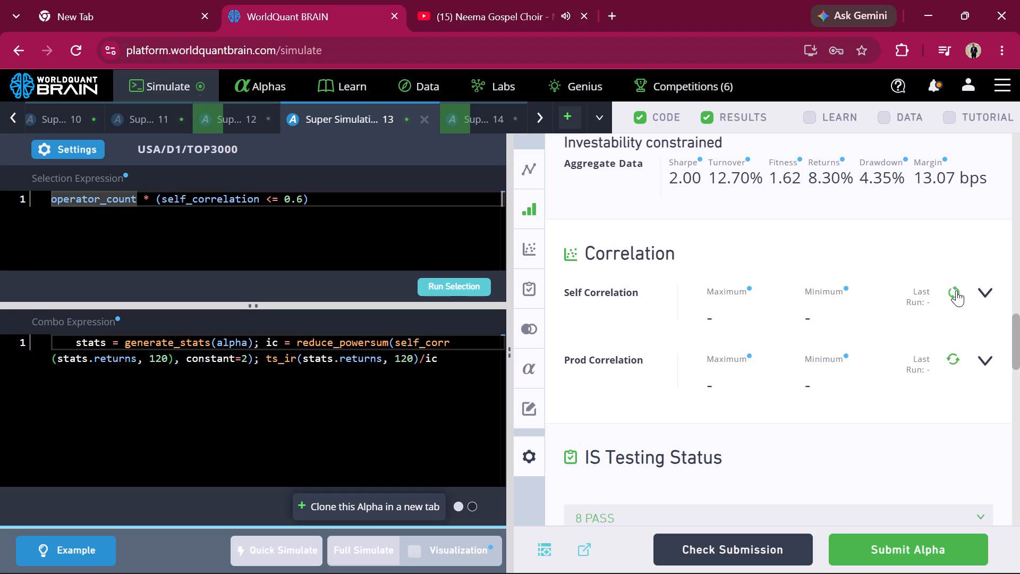
left_click(954, 359)
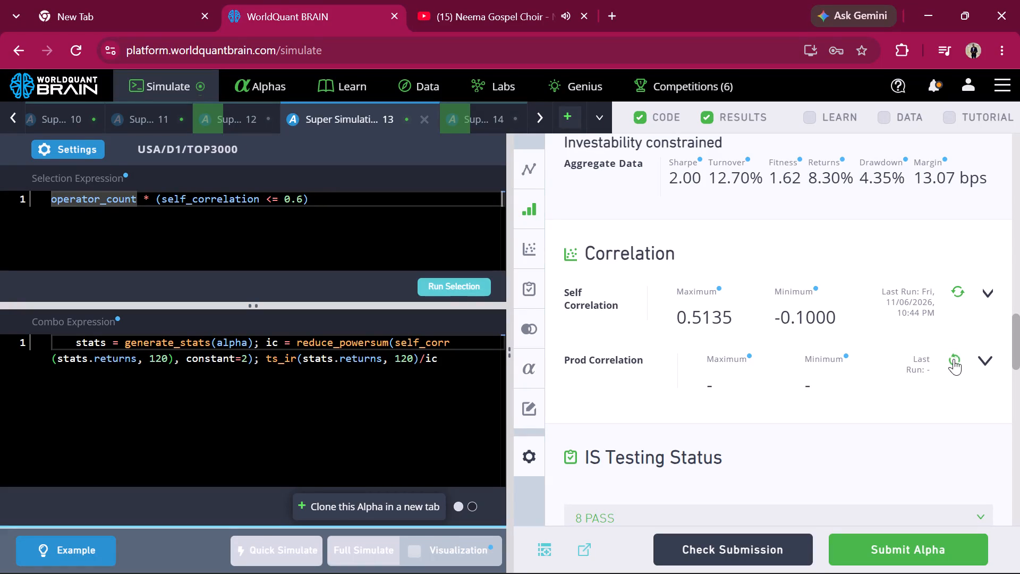
Examine the IS Summary, correlation results and IS Testing Status of the Super Simulation 13 alpha.
scroll(905, 254, "up", 5)
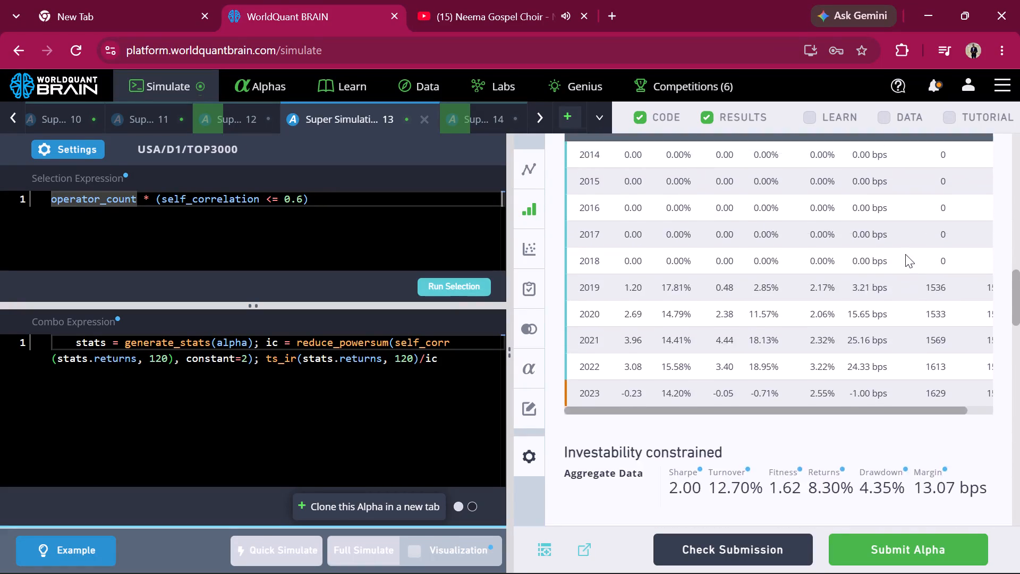
scroll(905, 254, "up", 4)
scroll(905, 254, "down", 3)
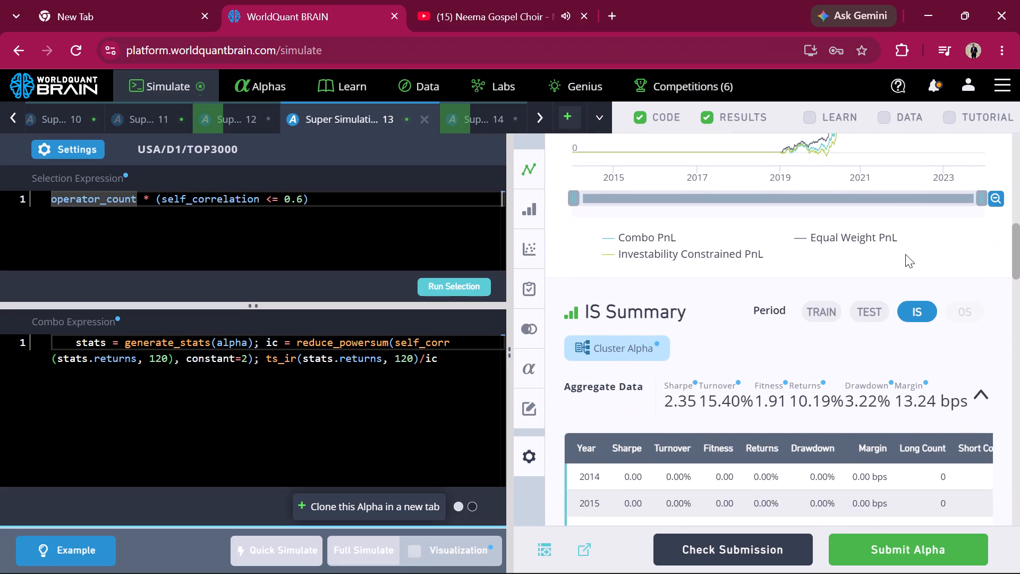
scroll(905, 254, "down", 1)
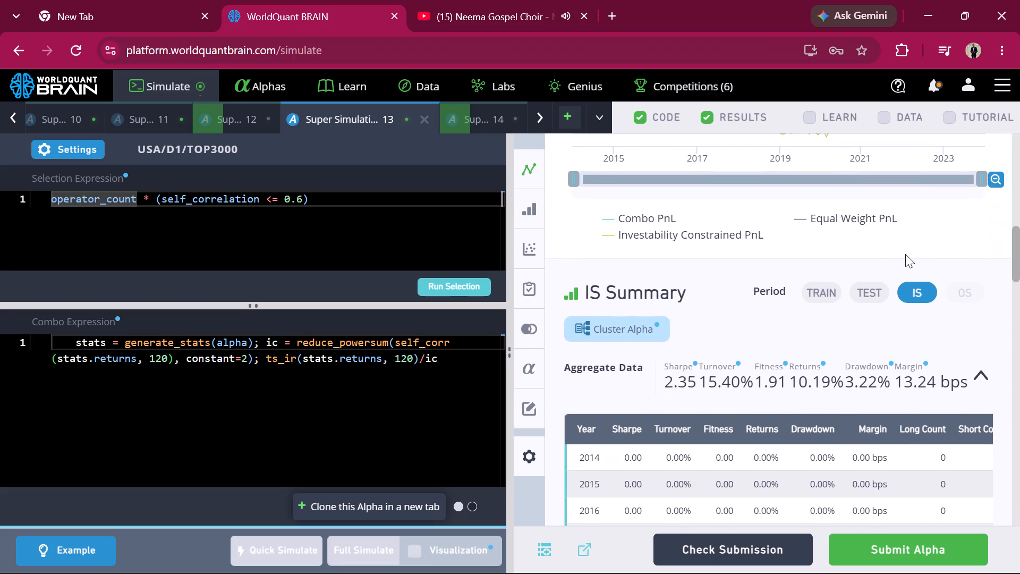
scroll(905, 254, "down", 9)
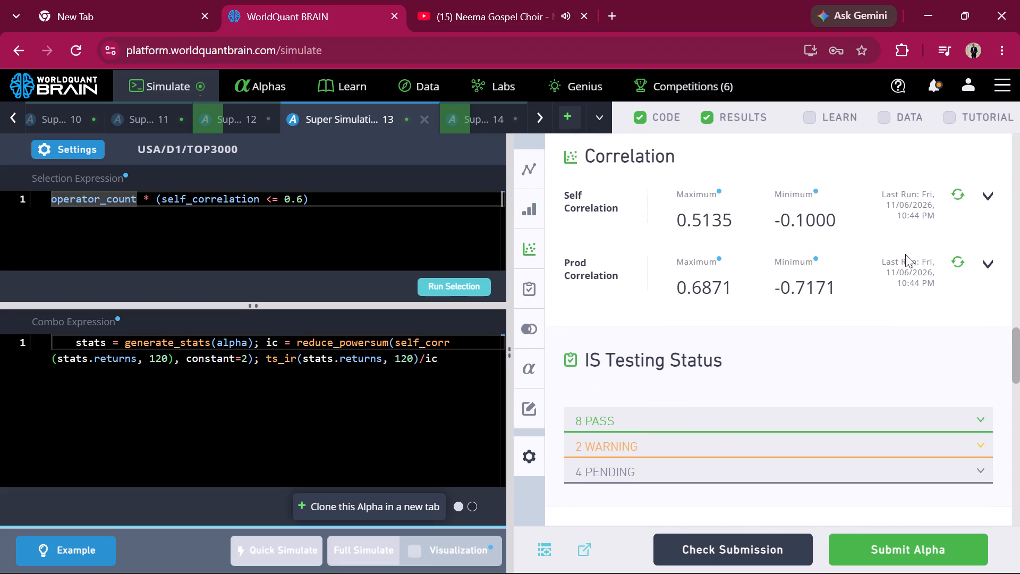
scroll(905, 254, "down", 1)
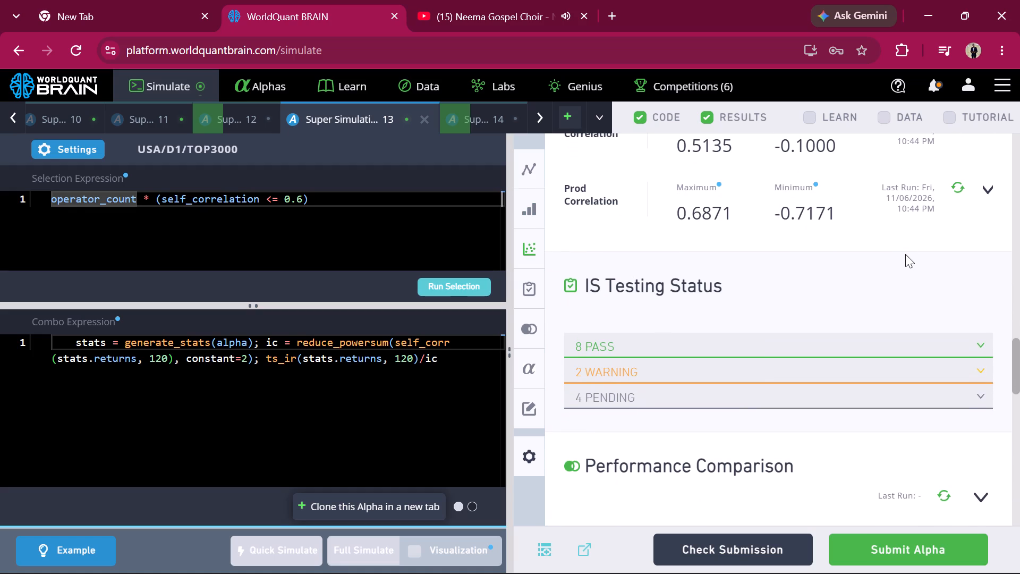
scroll(905, 254, "up", 8)
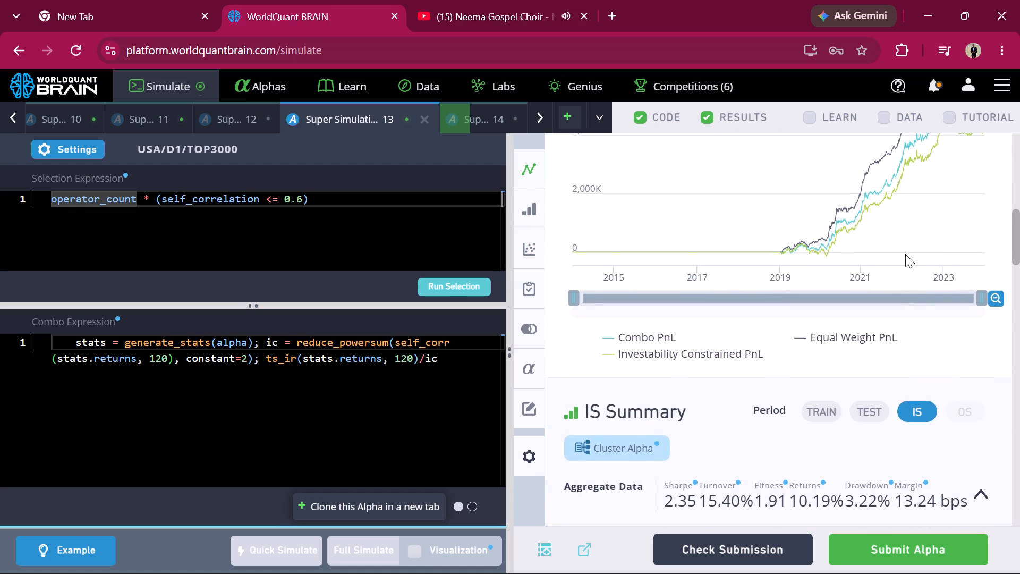
Reveal the test period of Super Simulation 12 and look through its yearly and investability constrained results.
left_click(258, 114)
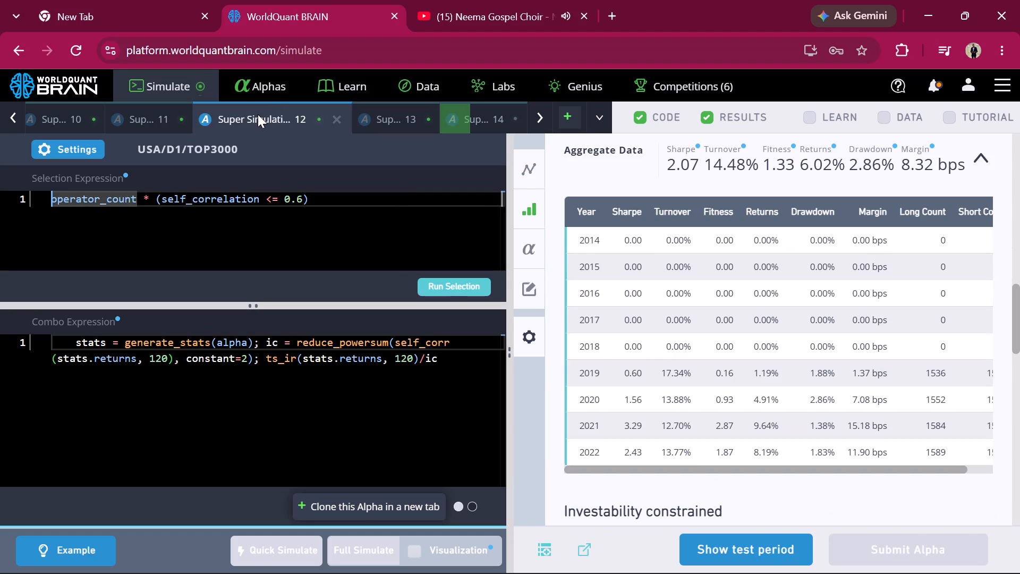
left_click(760, 538)
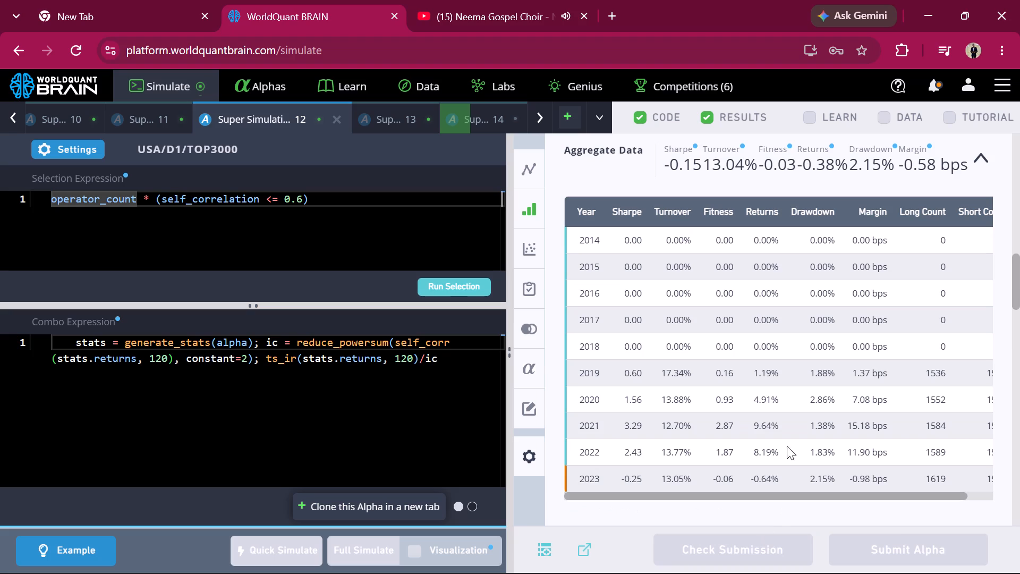
scroll(812, 345, "down", 9)
scroll(812, 345, "up", 5)
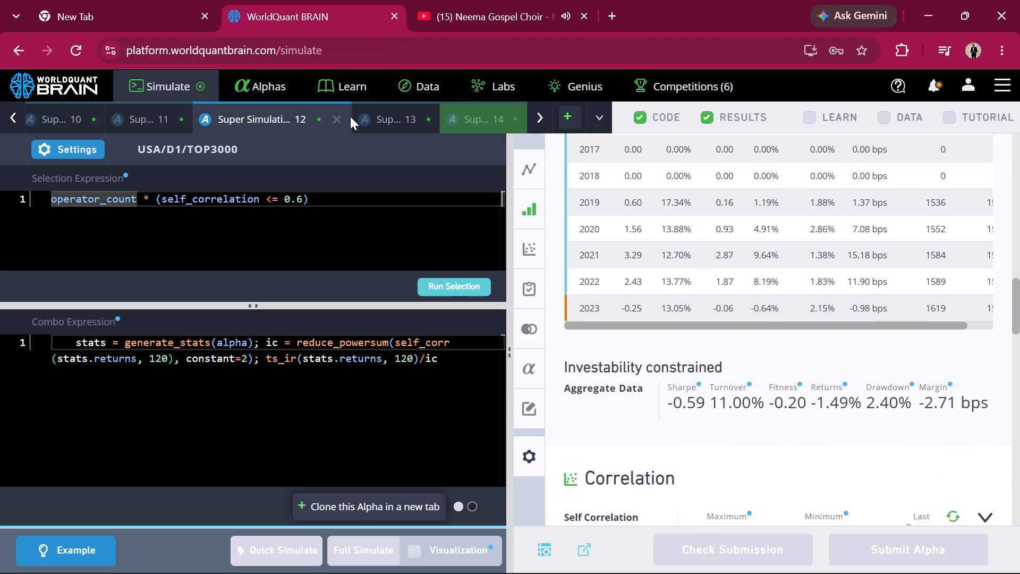
Reveal the test period of Super Simulation 14 and view its IS Summary for the IS period.
scroll(350, 116, "left", 2)
left_click(480, 121)
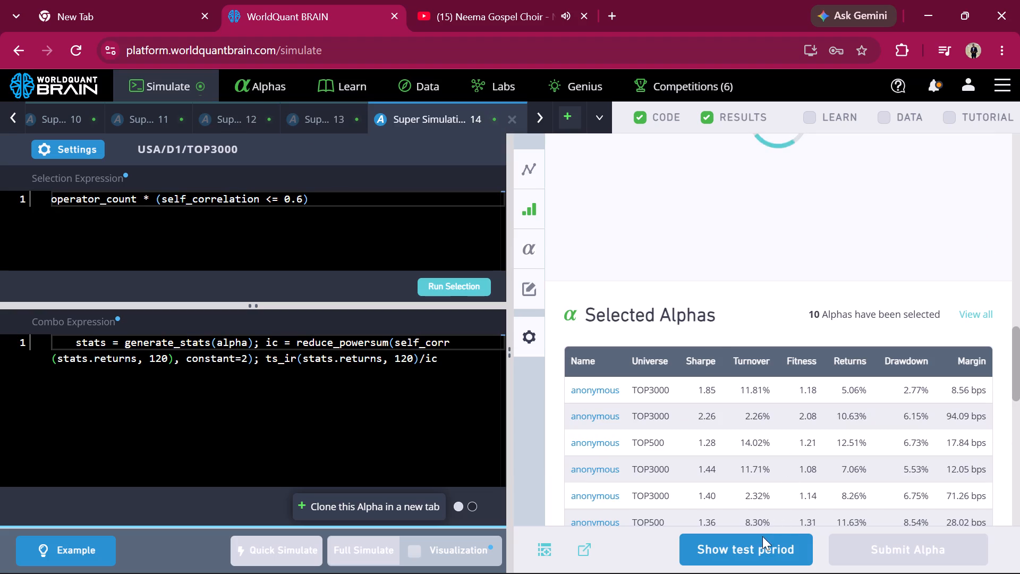
left_click(755, 550)
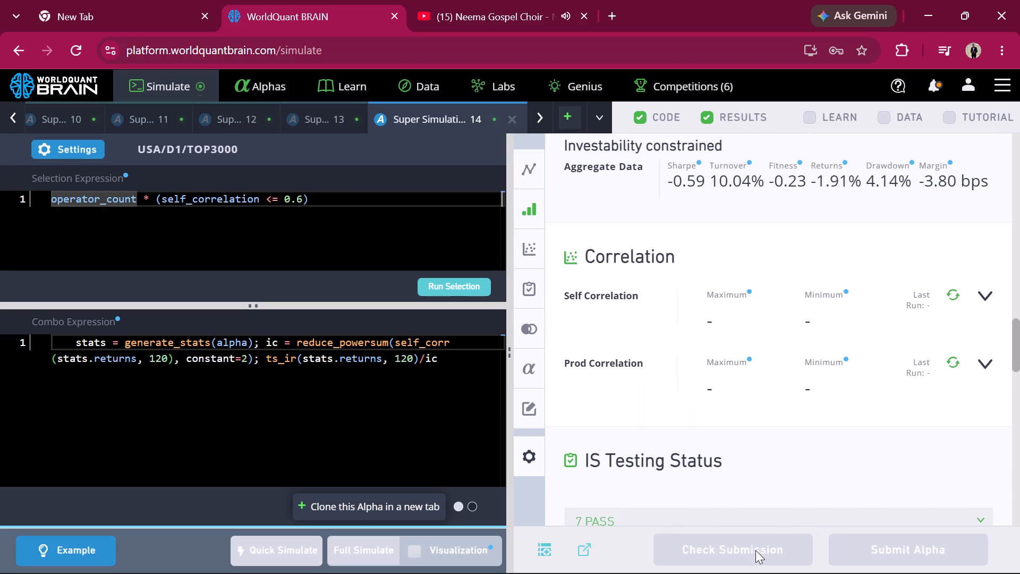
scroll(878, 381, "up", 9)
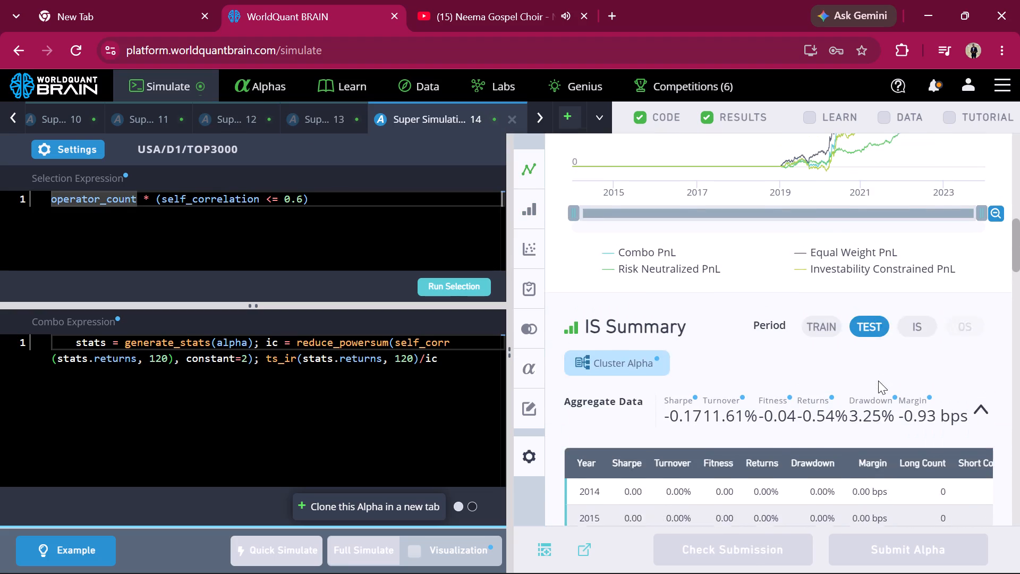
scroll(878, 381, "up", 1)
left_click(917, 383)
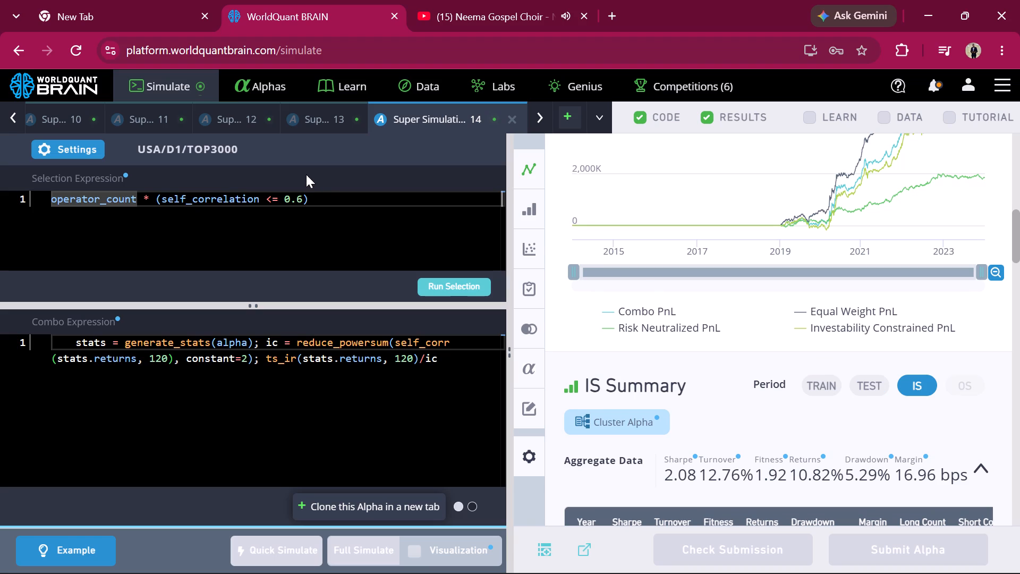
Return to Super Simulation 12 and view its IS Summary for the IS period.
left_click(252, 122)
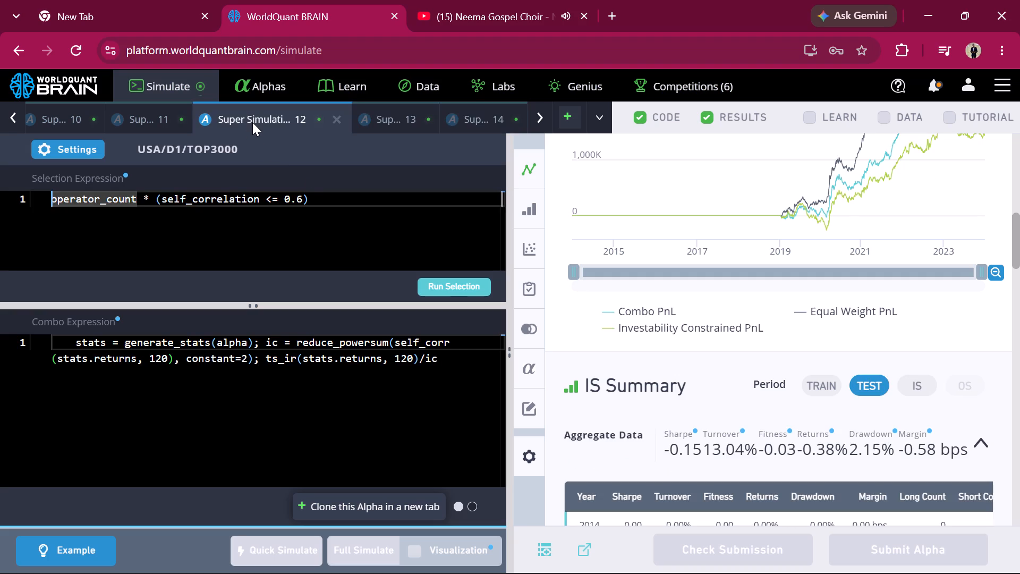
left_click(908, 385)
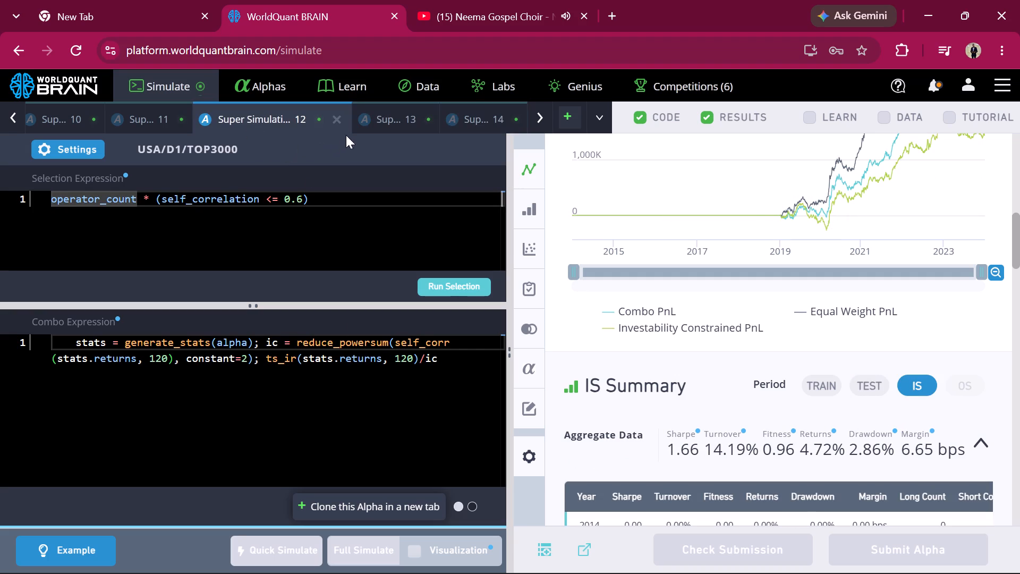
Return to Super Simulation 13 and view its IS Summary and yearly figures for the IS period.
left_click(386, 114)
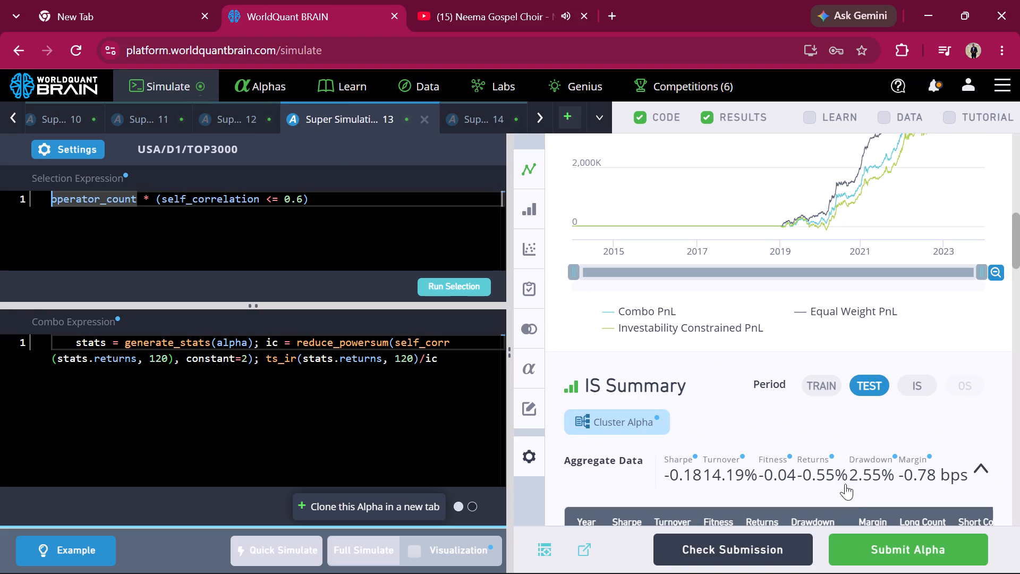
left_click(918, 382)
scroll(918, 382, "down", 4)
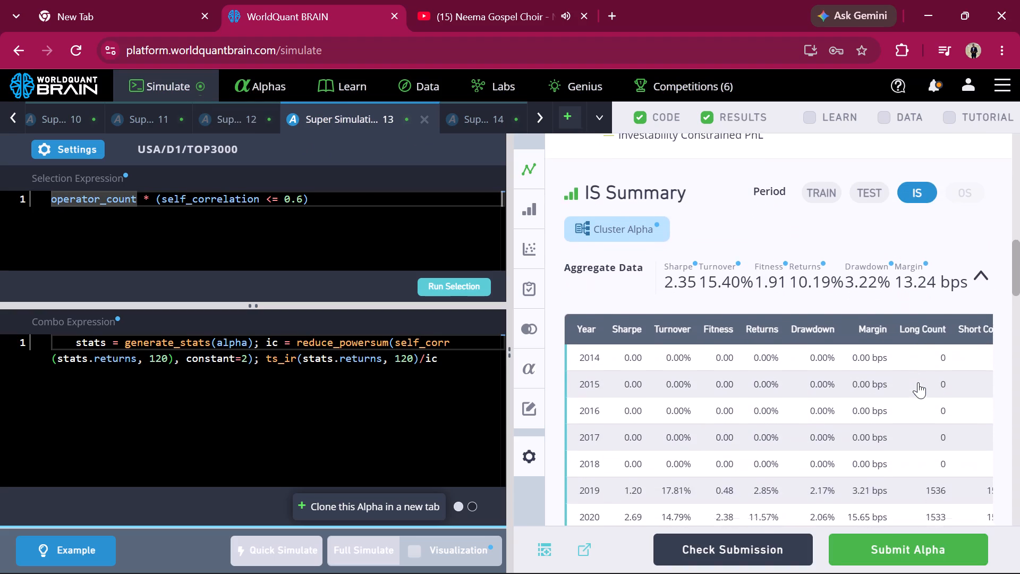
Clone Super Simulation 13 with the region changed to GLB and run the clone's selection.
left_click(383, 503)
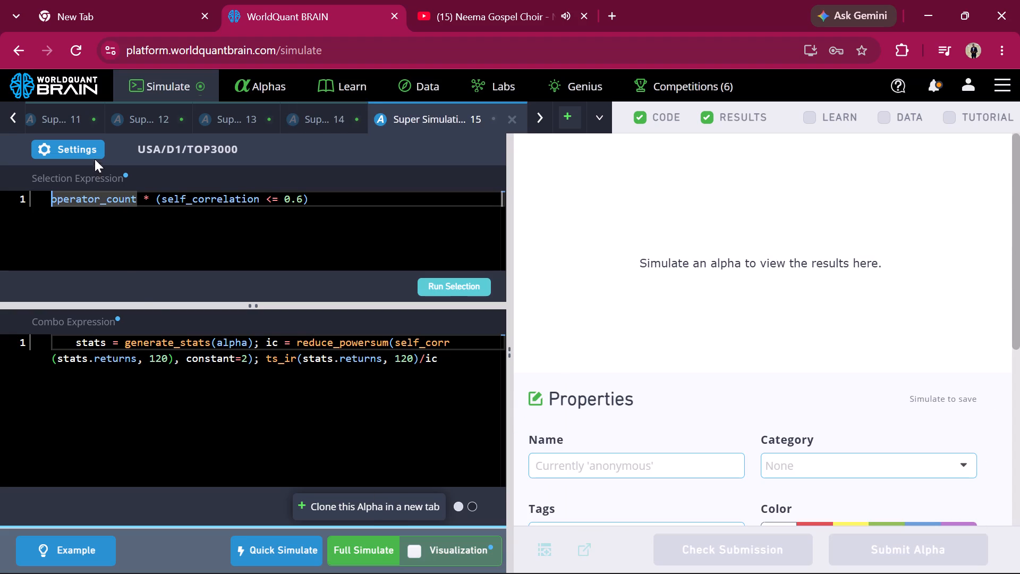
left_click(89, 147)
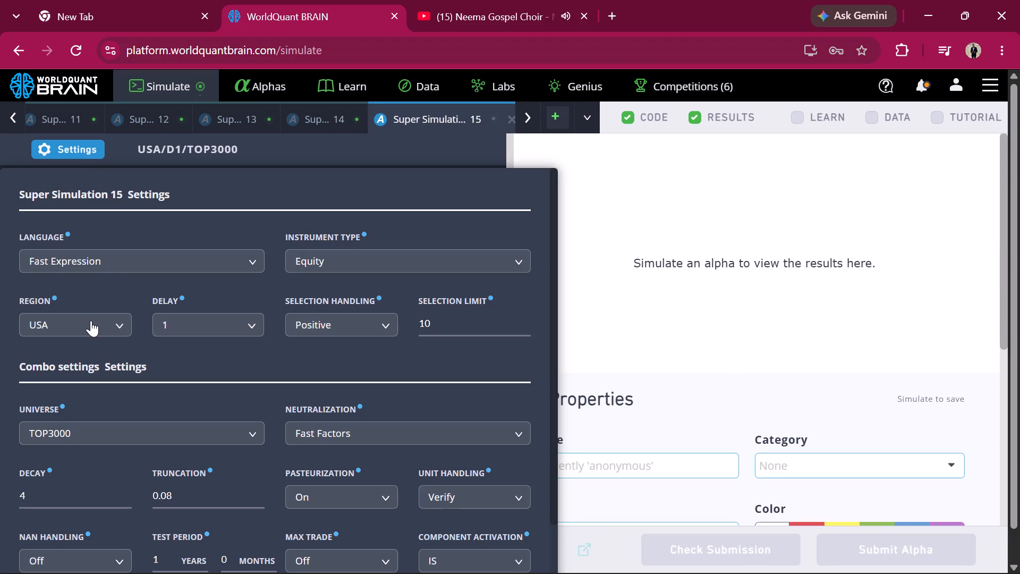
left_click(91, 320)
left_click(63, 384)
scroll(529, 485, "down", 4)
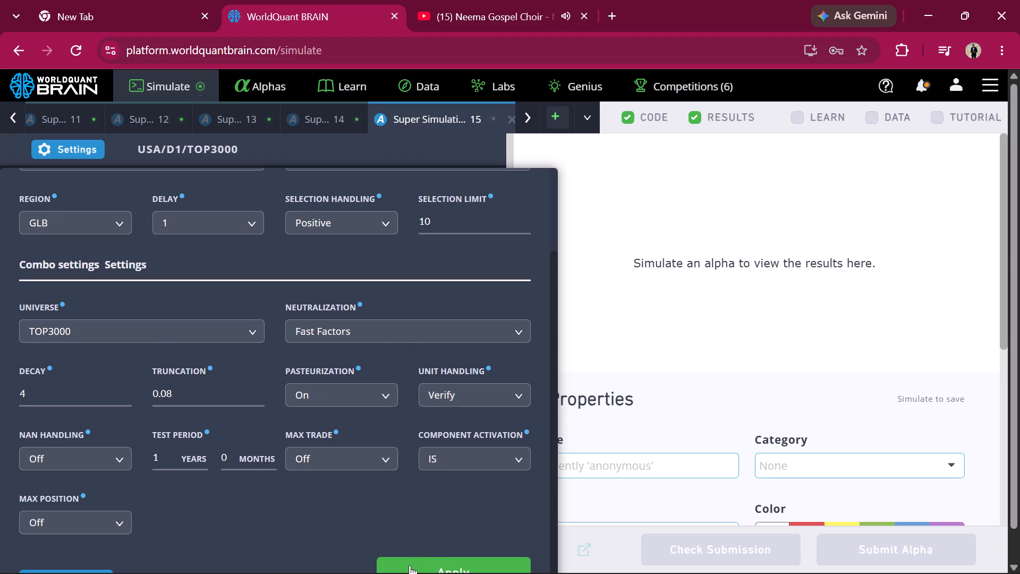
left_click(410, 565)
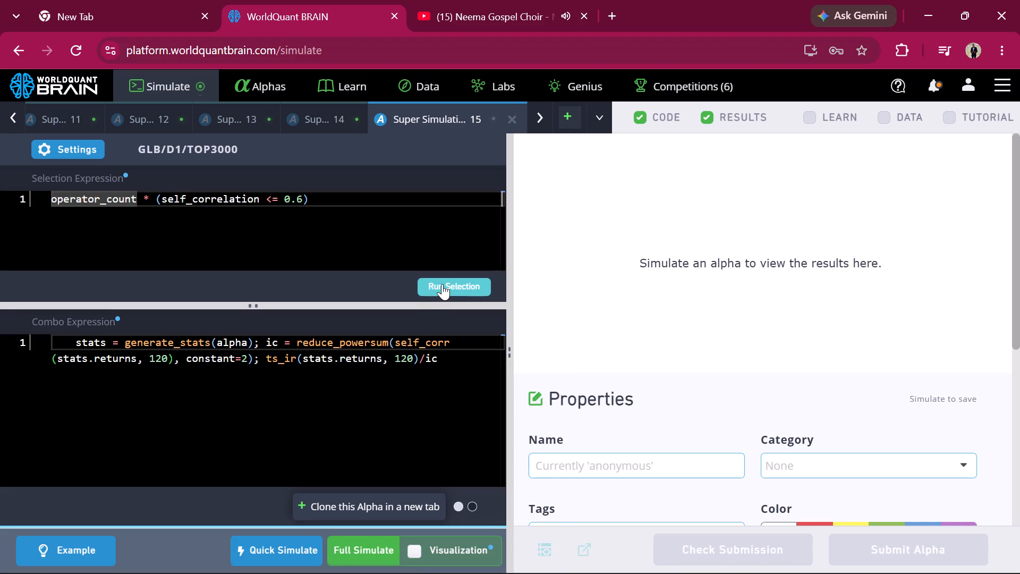
left_click(443, 283)
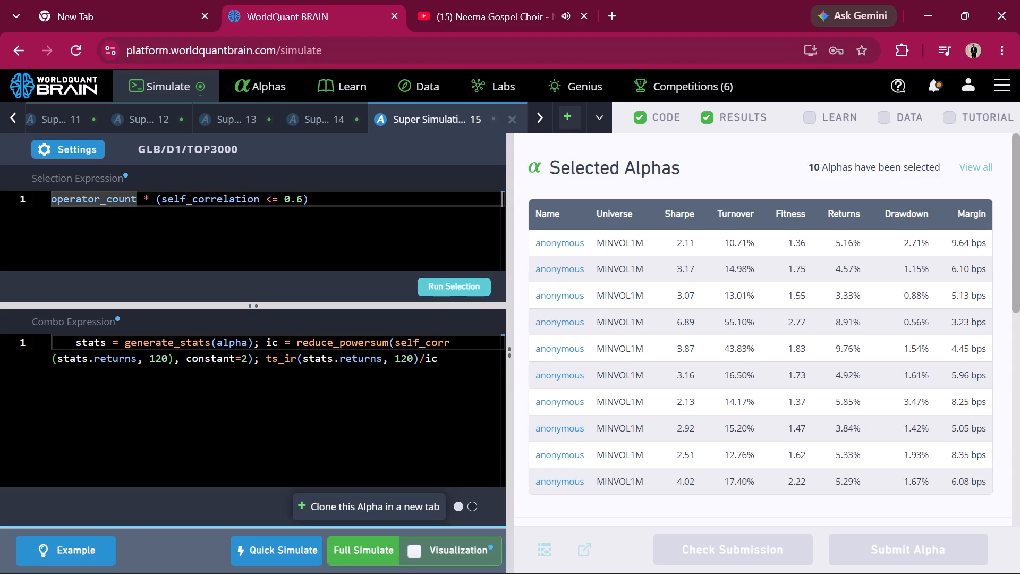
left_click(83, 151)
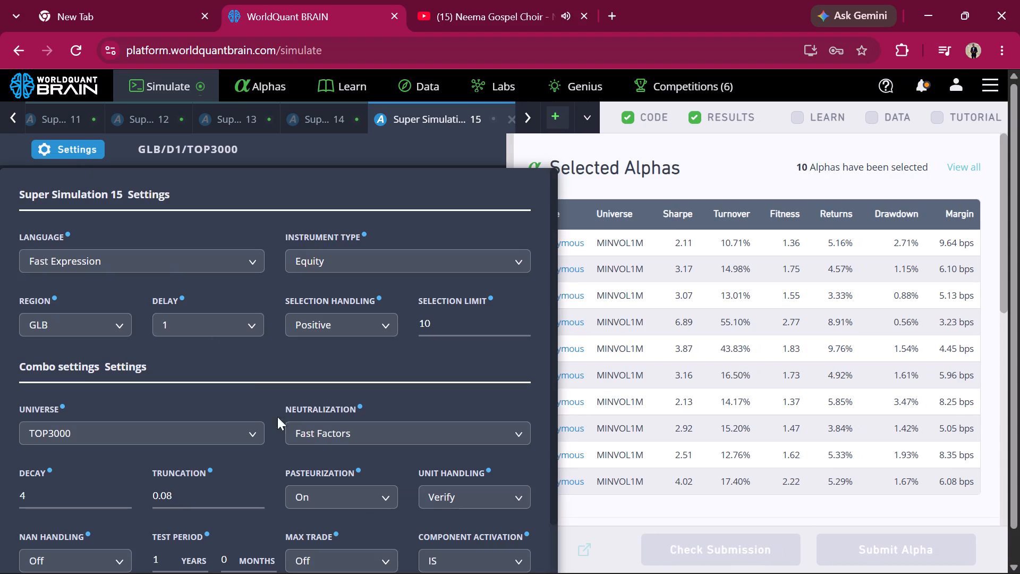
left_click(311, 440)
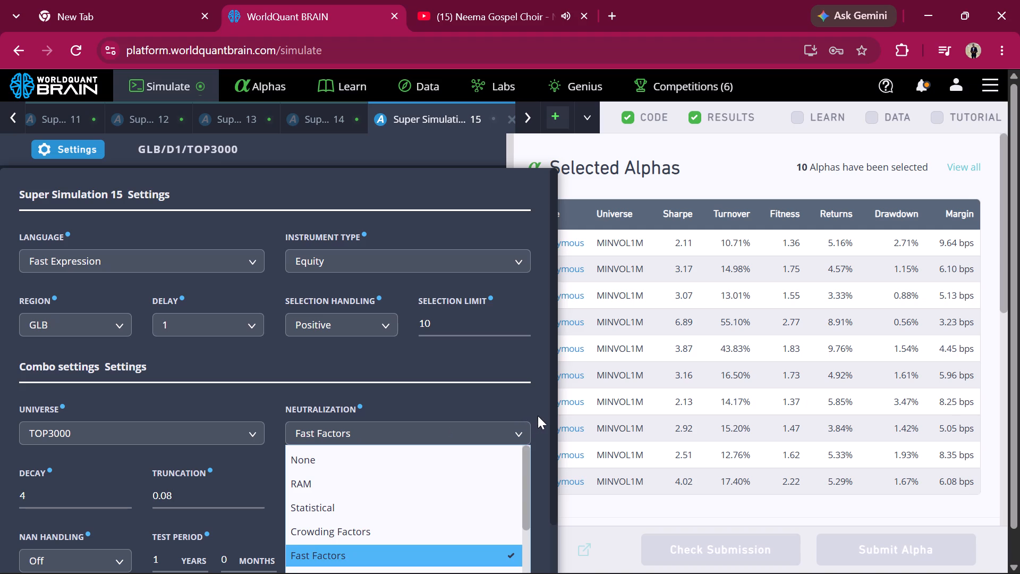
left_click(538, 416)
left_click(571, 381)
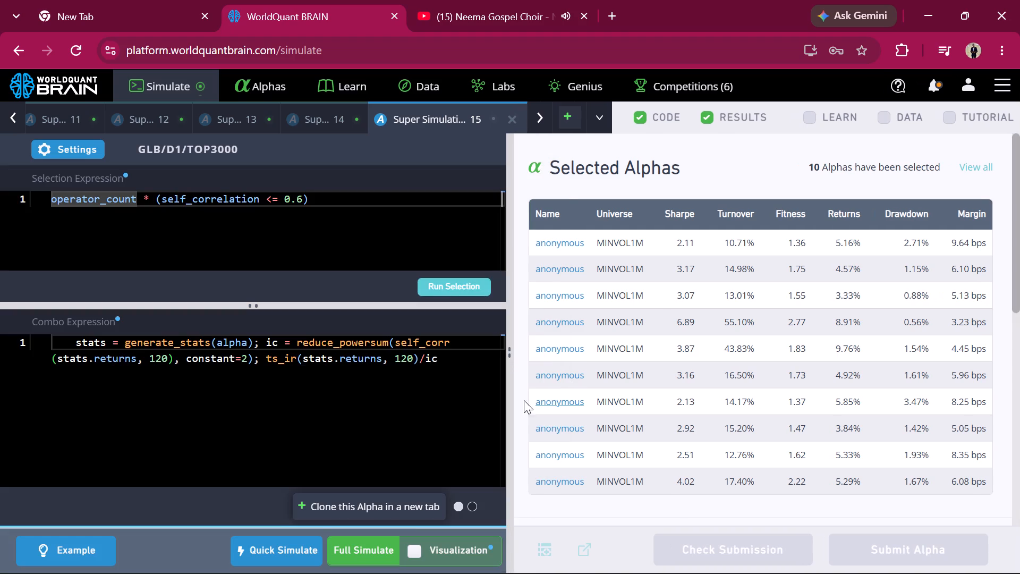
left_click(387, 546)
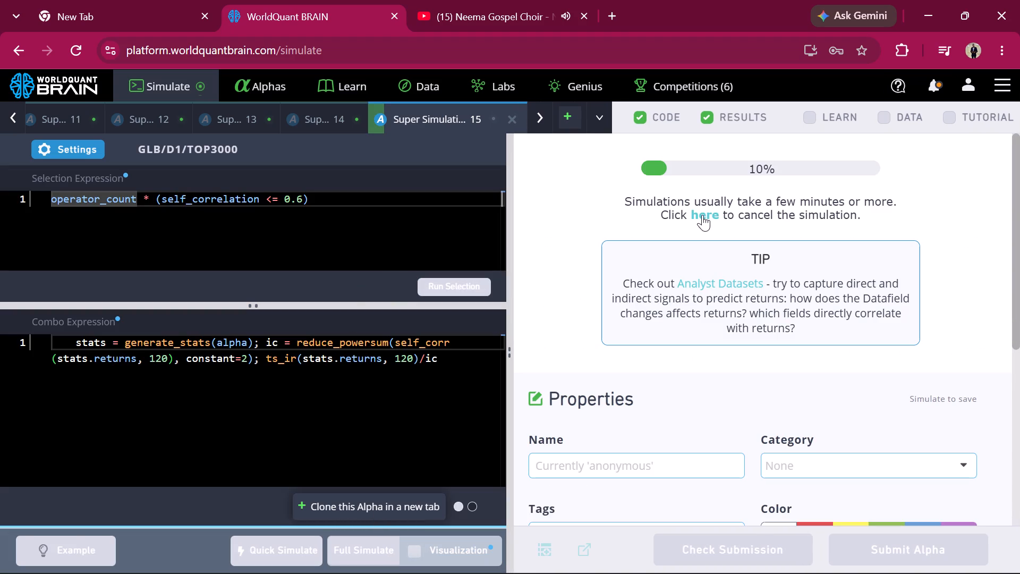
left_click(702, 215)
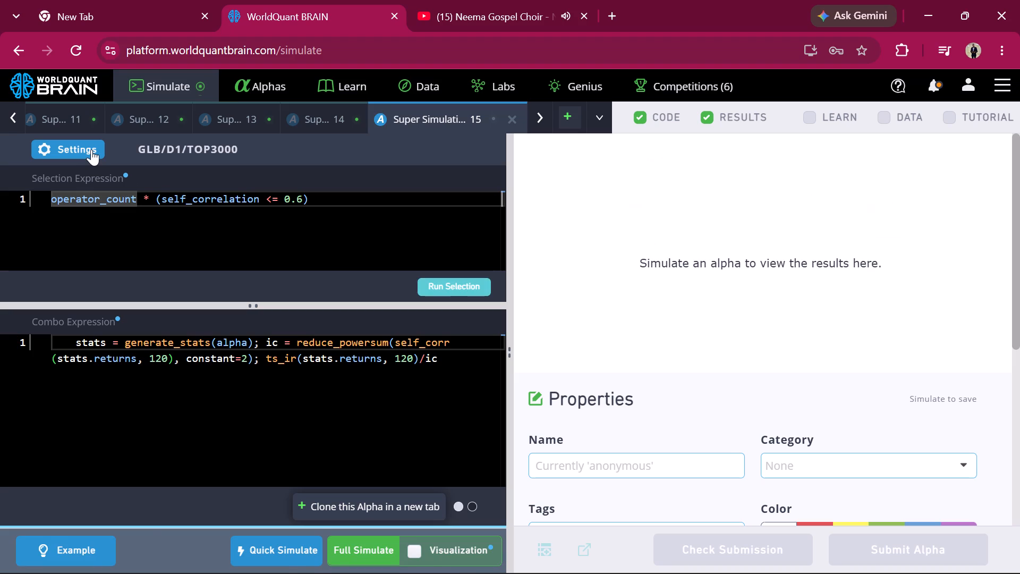
Set the universe of Super Simulation 15 to MINVOL1M and run its full simulation.
left_click(91, 149)
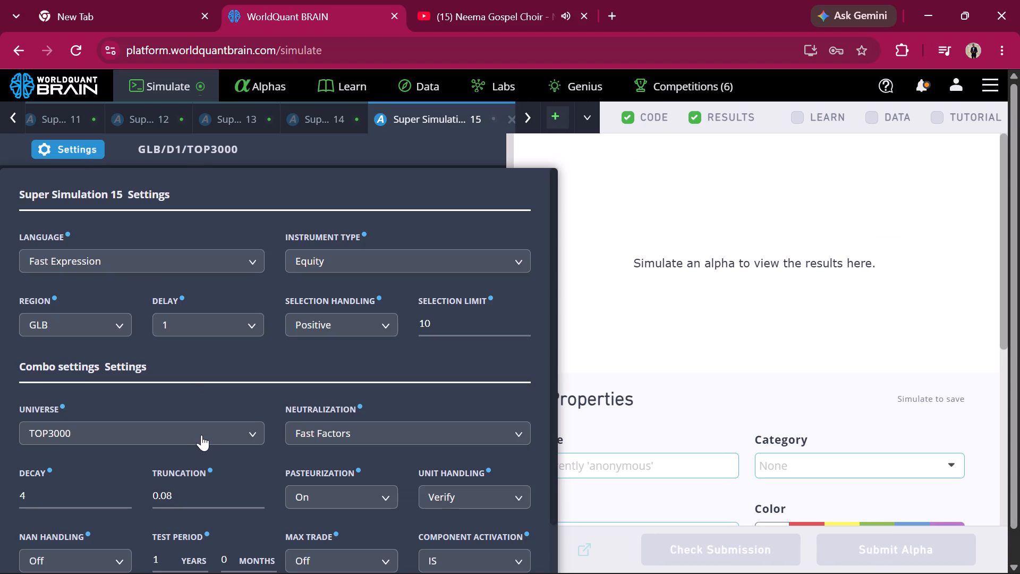
left_click(202, 435)
left_click(118, 480)
scroll(427, 473, "down", 4)
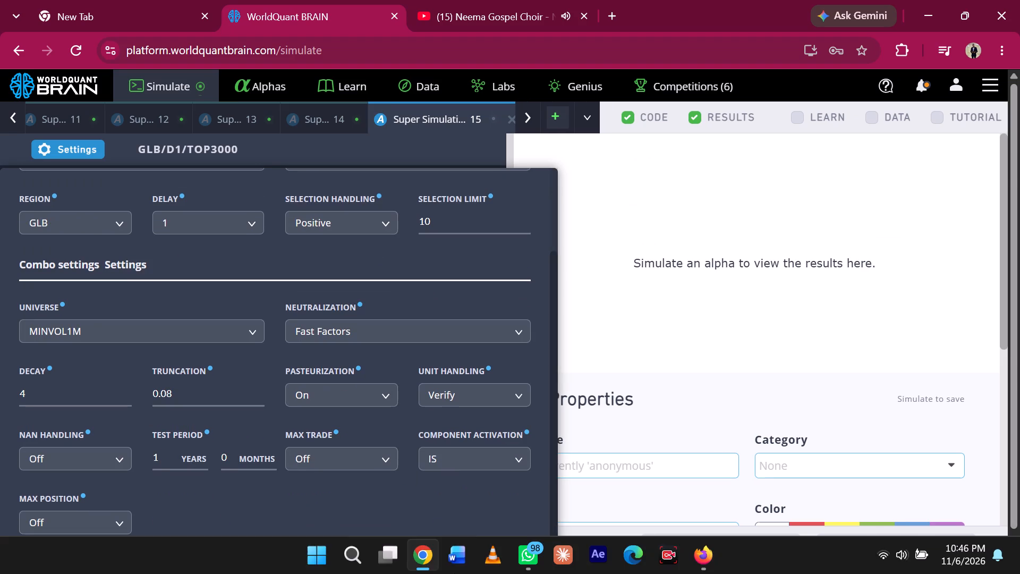
left_click(424, 562)
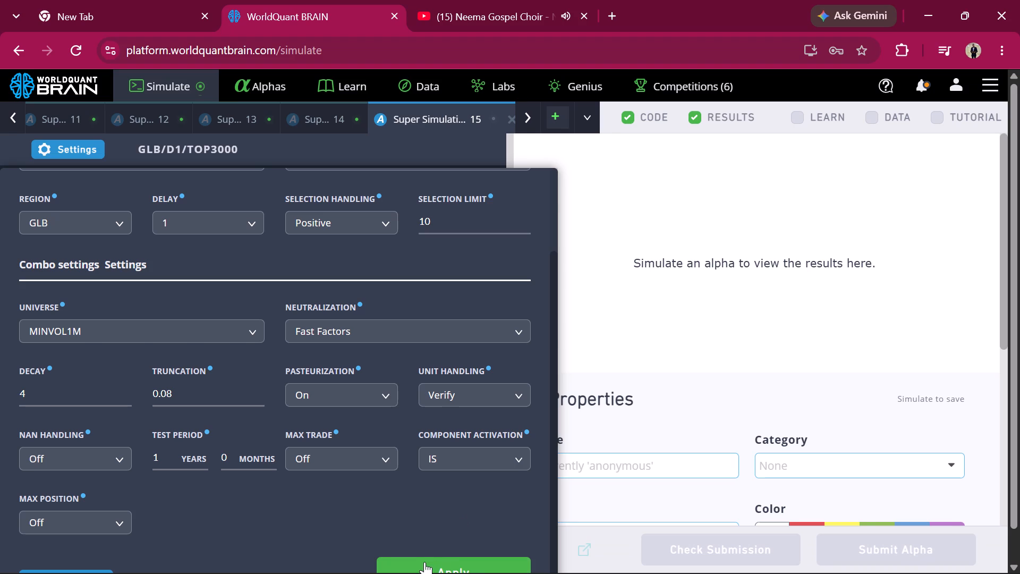
left_click(356, 548)
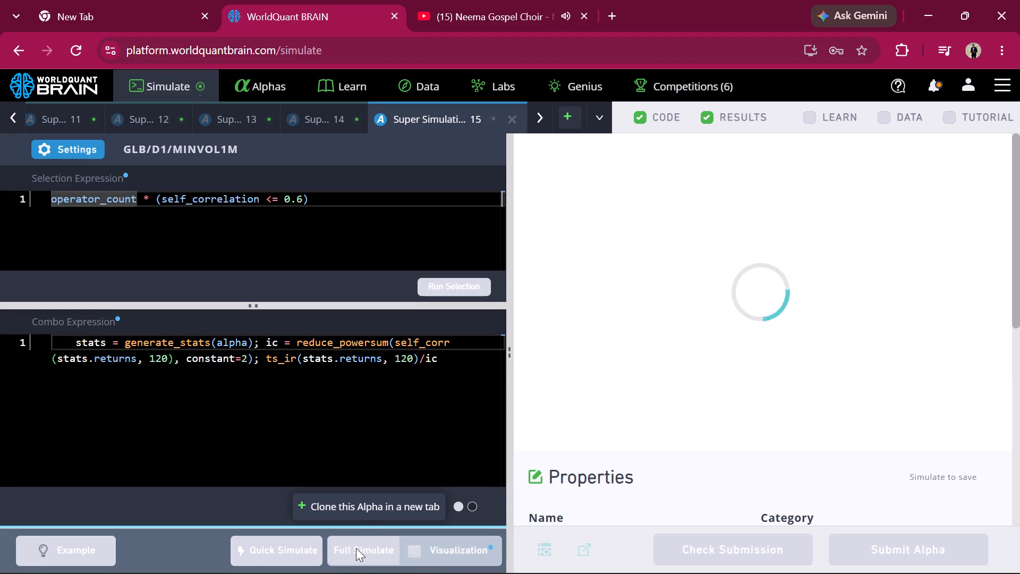
Clone Super Simulation 15 with the region changed to IND and run the clone's selection.
left_click(368, 508)
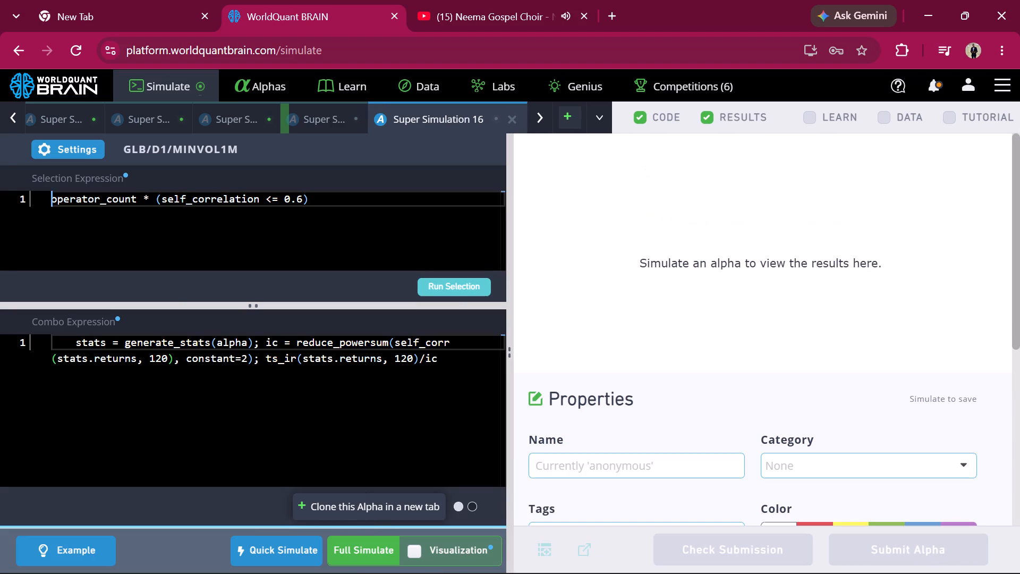
left_click(87, 149)
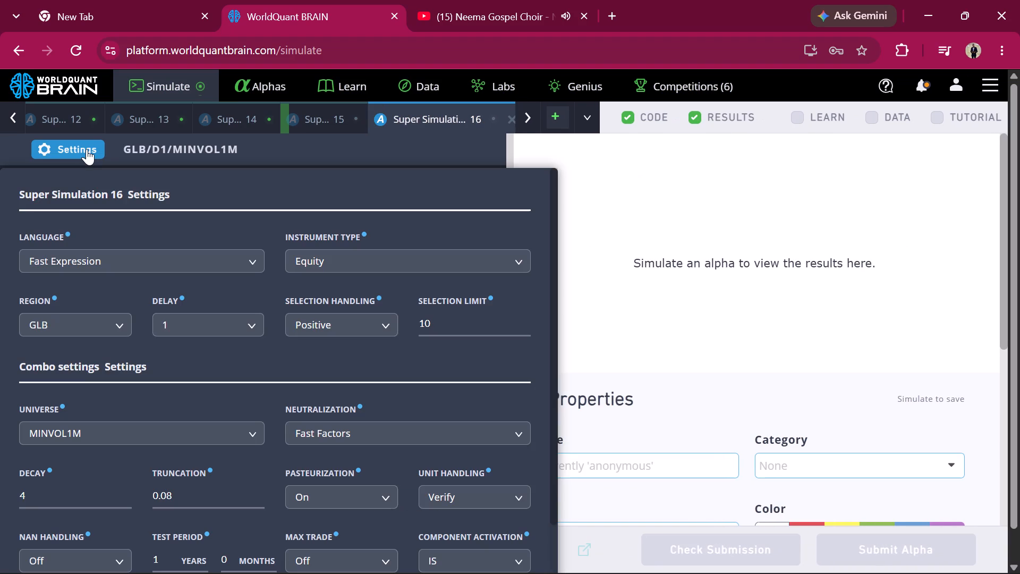
left_click(125, 327)
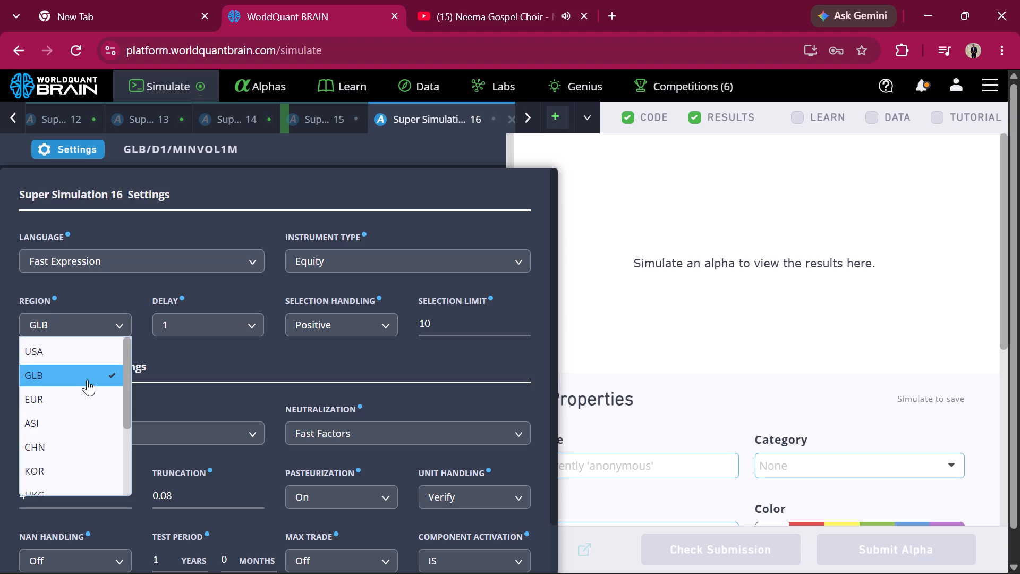
scroll(83, 384, "down", 2)
left_click(53, 429)
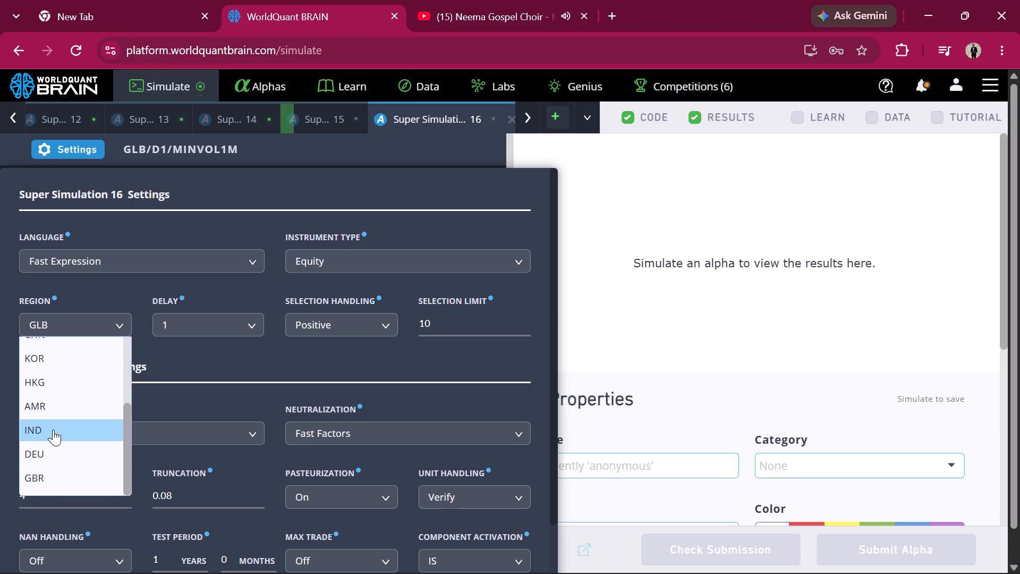
scroll(53, 429, "down", 5)
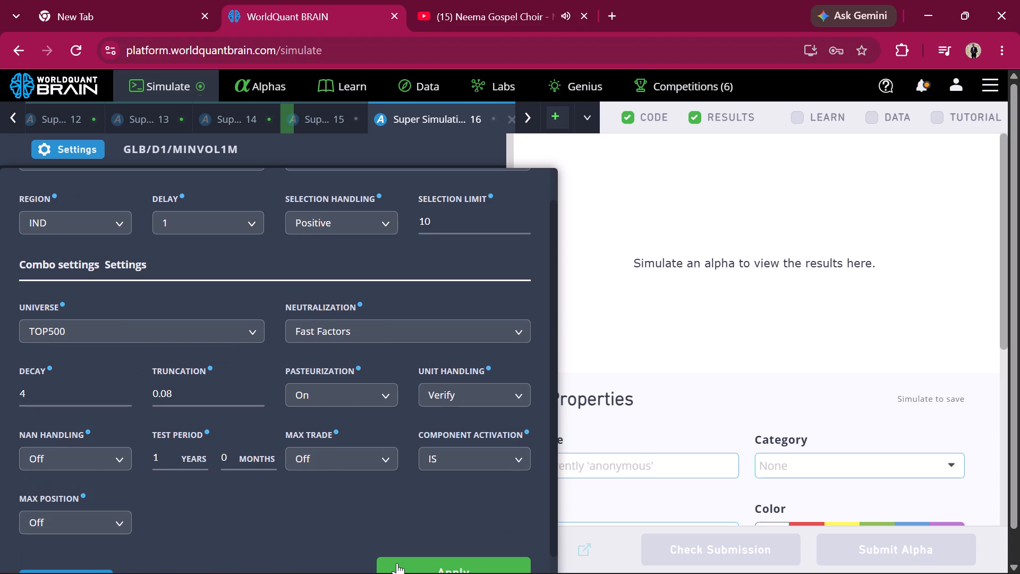
left_click(397, 563)
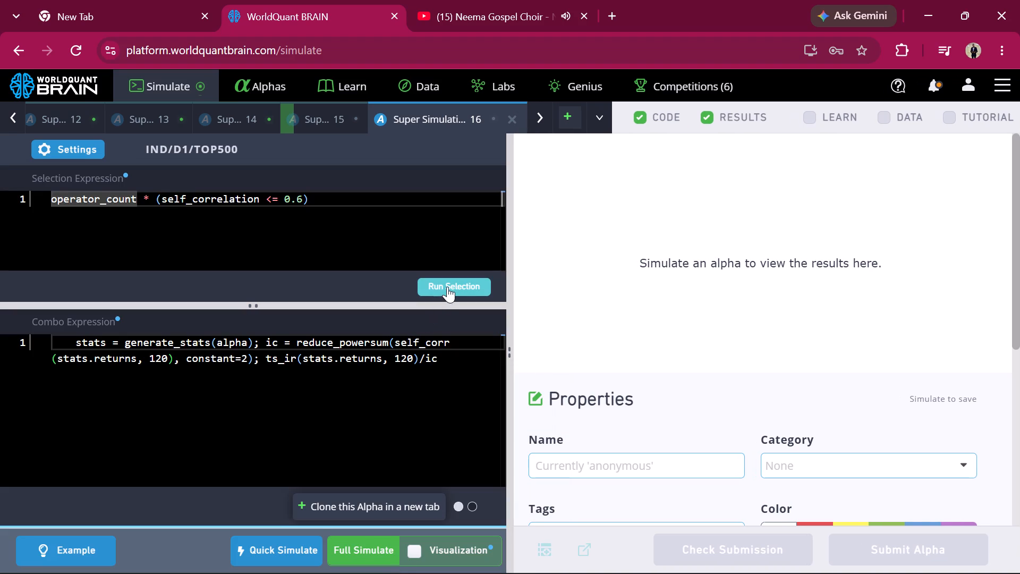
left_click(447, 286)
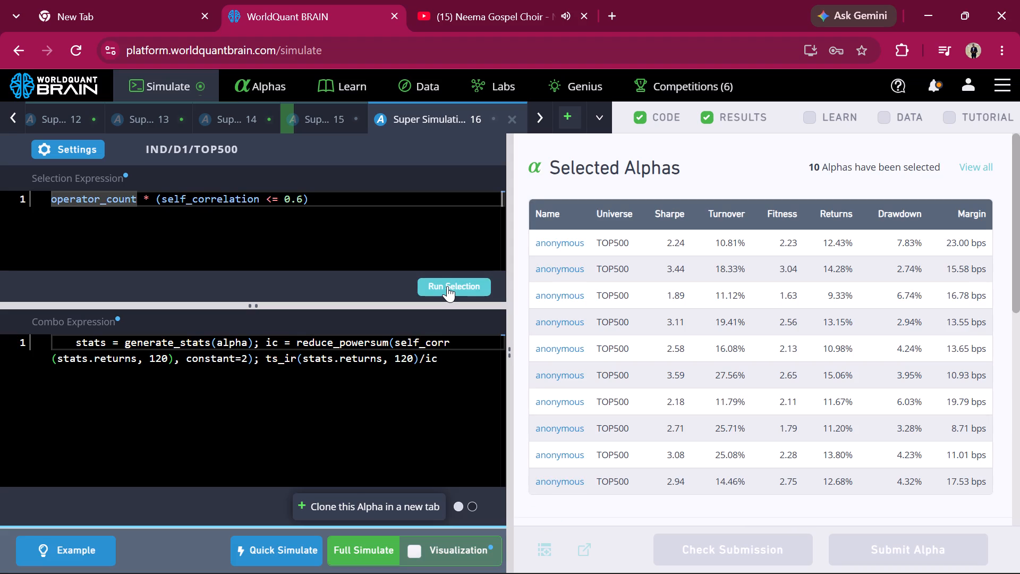
Check the settings of Super Simulation 16, apply them as they are, and start its full simulation.
left_click(89, 149)
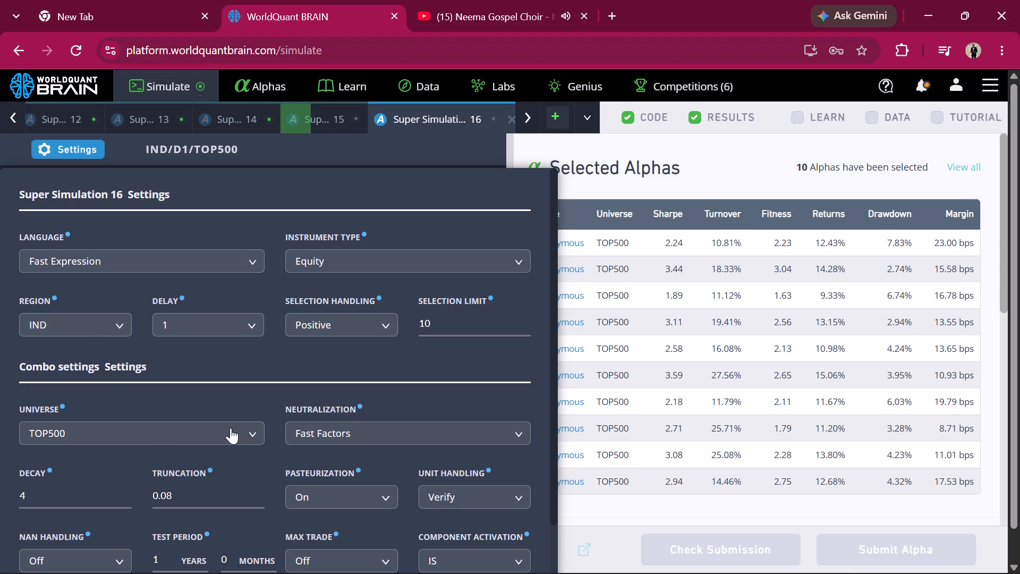
scroll(334, 450, "down", 4)
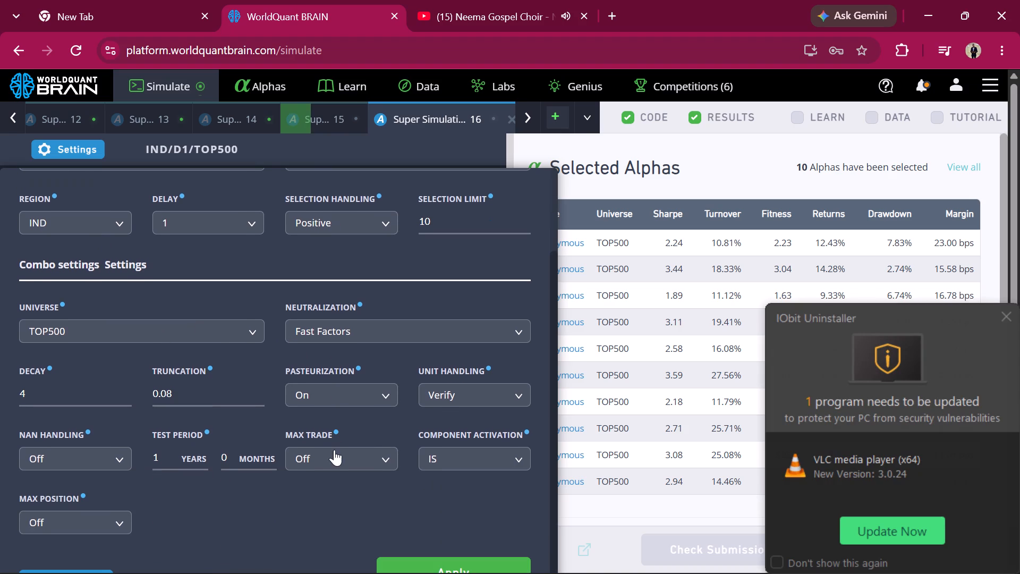
left_click(404, 564)
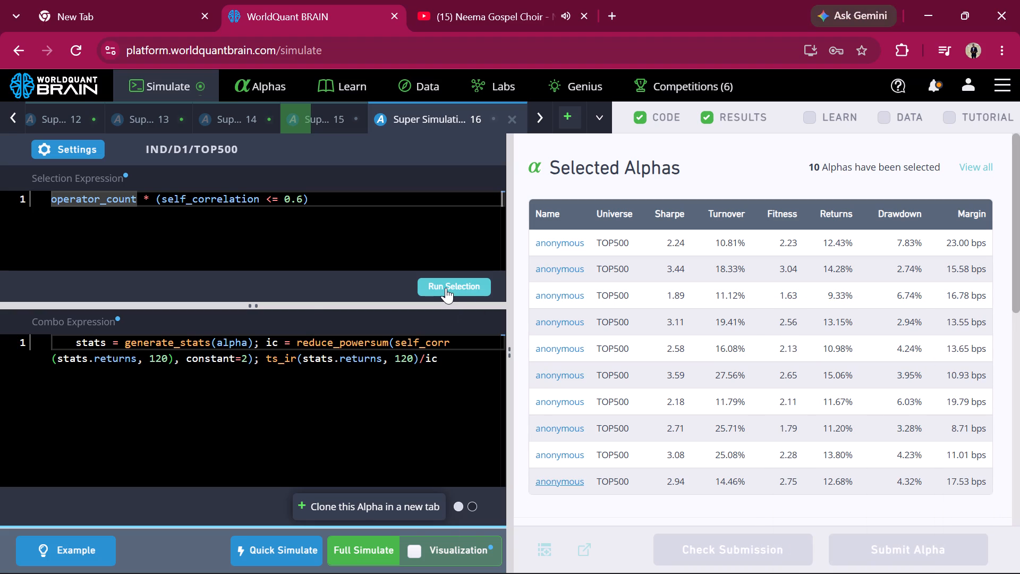
left_click(355, 551)
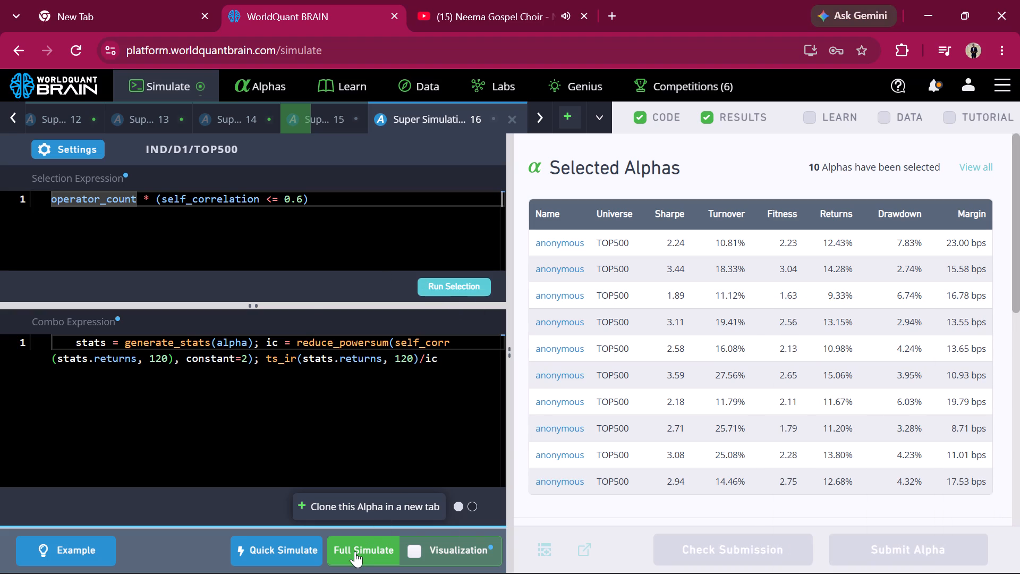
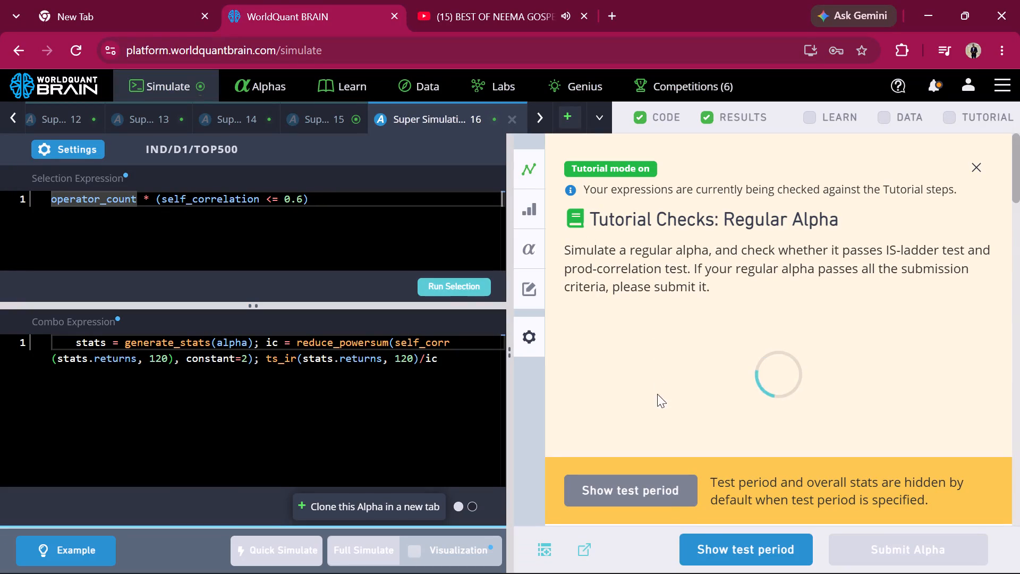
Show the test period of Super Simulation 16 and review its IS Summary for the IS period and its testing status.
left_click(729, 553)
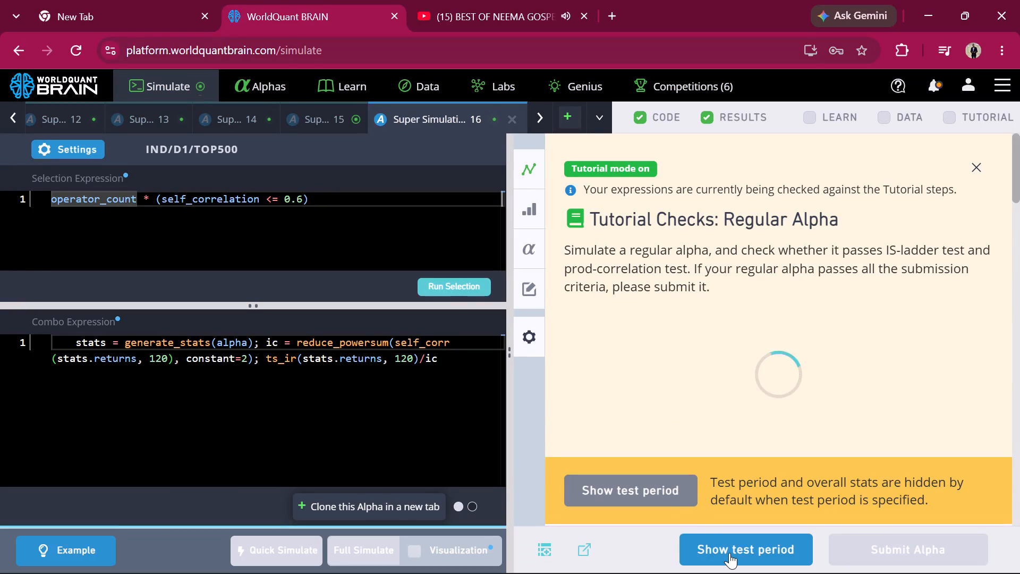
scroll(847, 343, "down", 6)
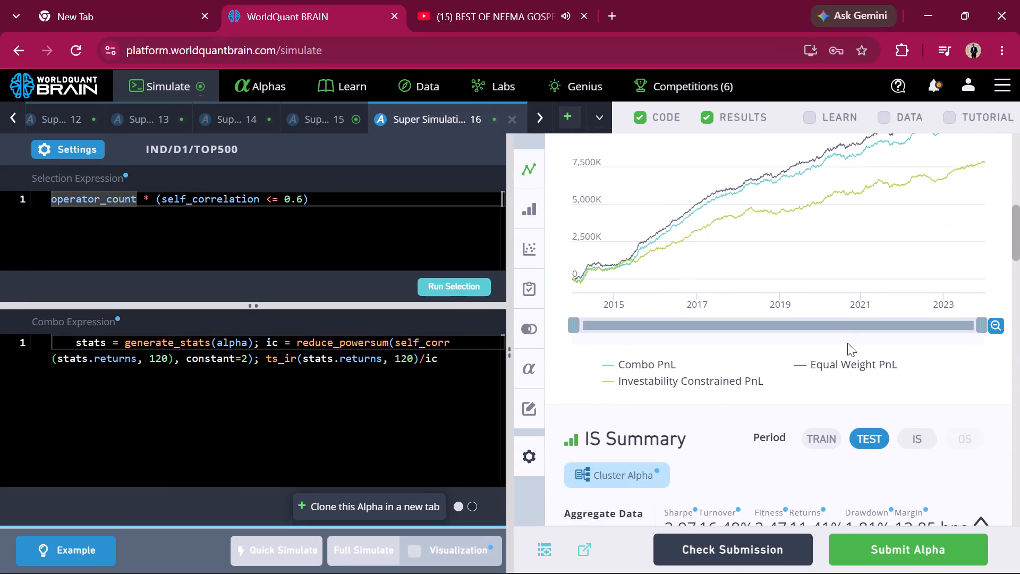
scroll(847, 343, "down", 1)
left_click(914, 320)
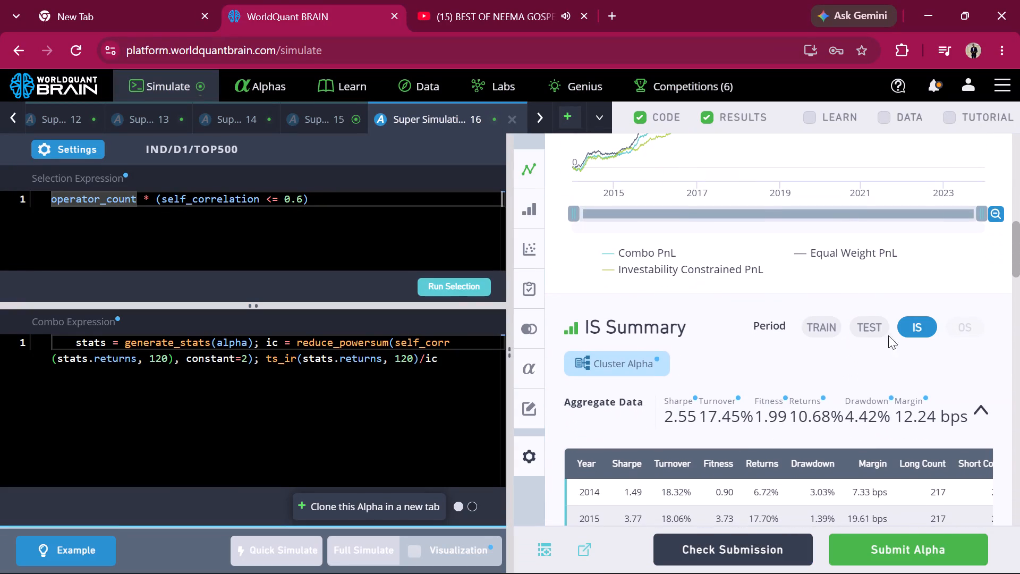
scroll(789, 381, "down", 3)
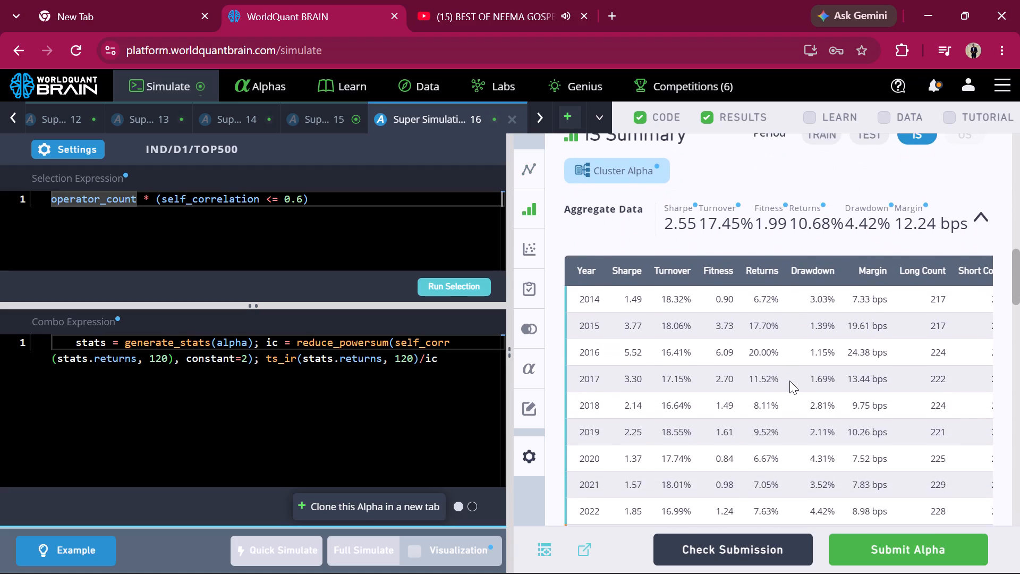
scroll(789, 381, "up", 1)
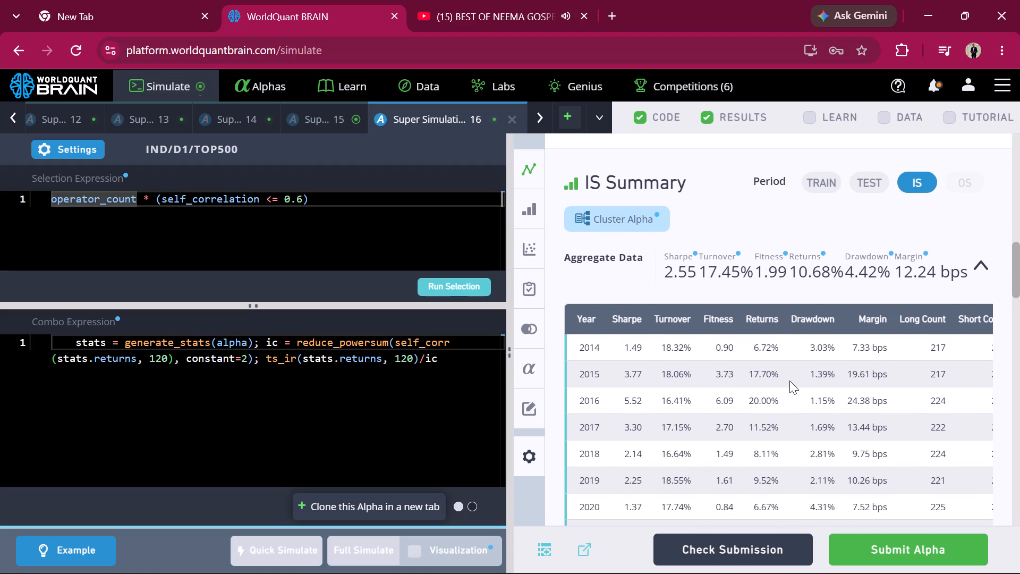
scroll(789, 381, "down", 5)
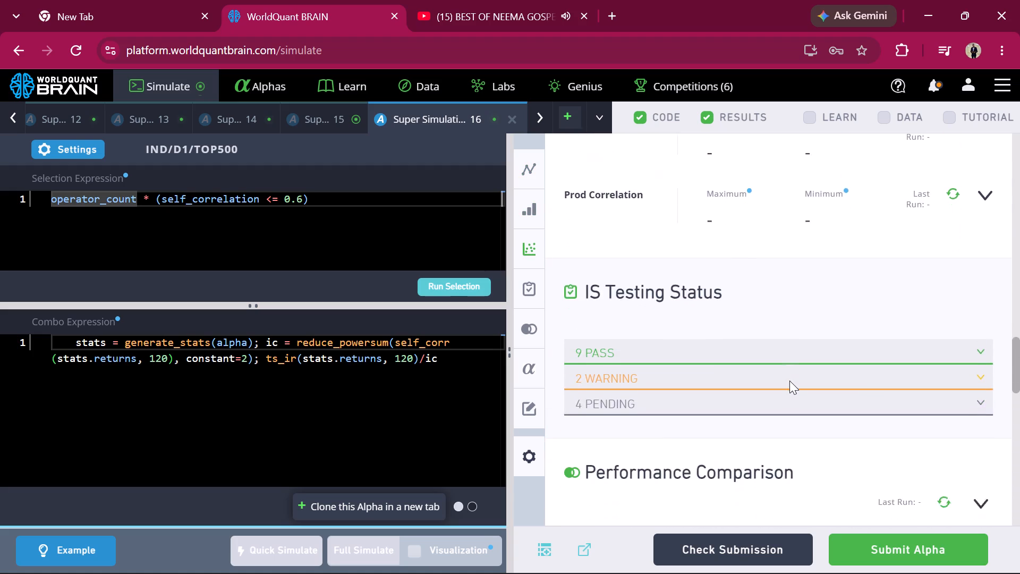
Run the prod correlation and self correlation checks for Super Simulation 16.
scroll(789, 381, "up", 3)
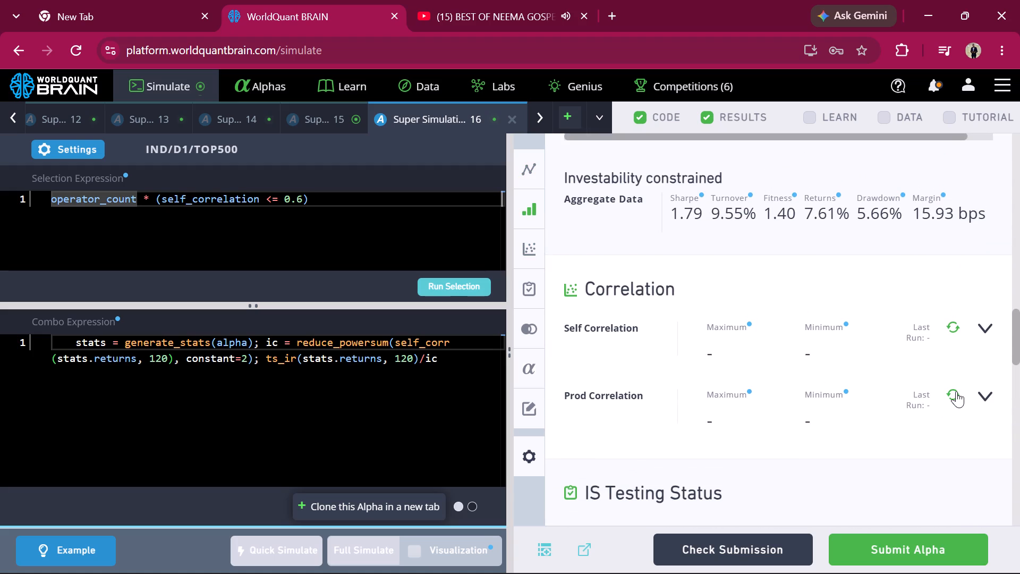
left_click(956, 391)
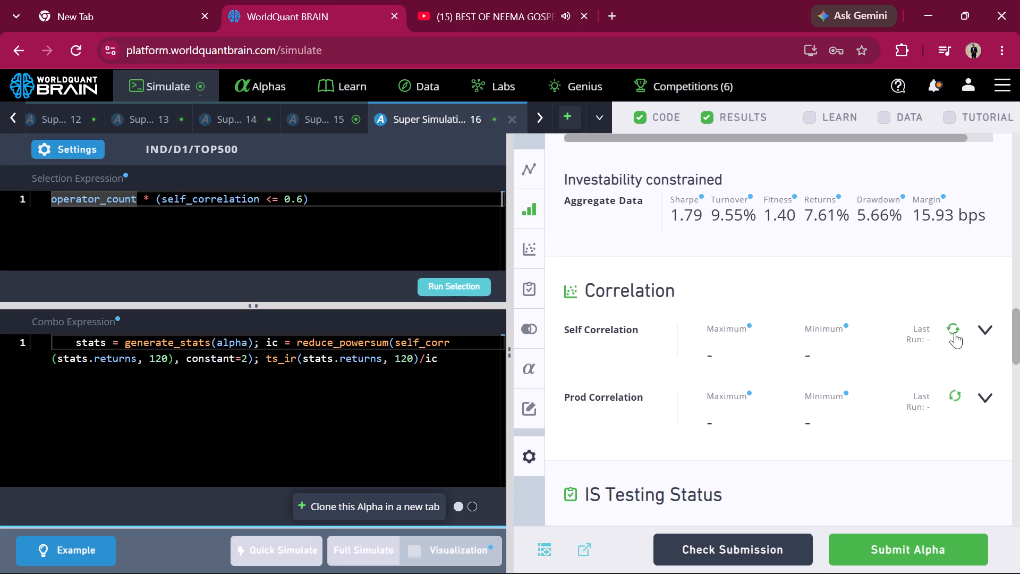
left_click(955, 331)
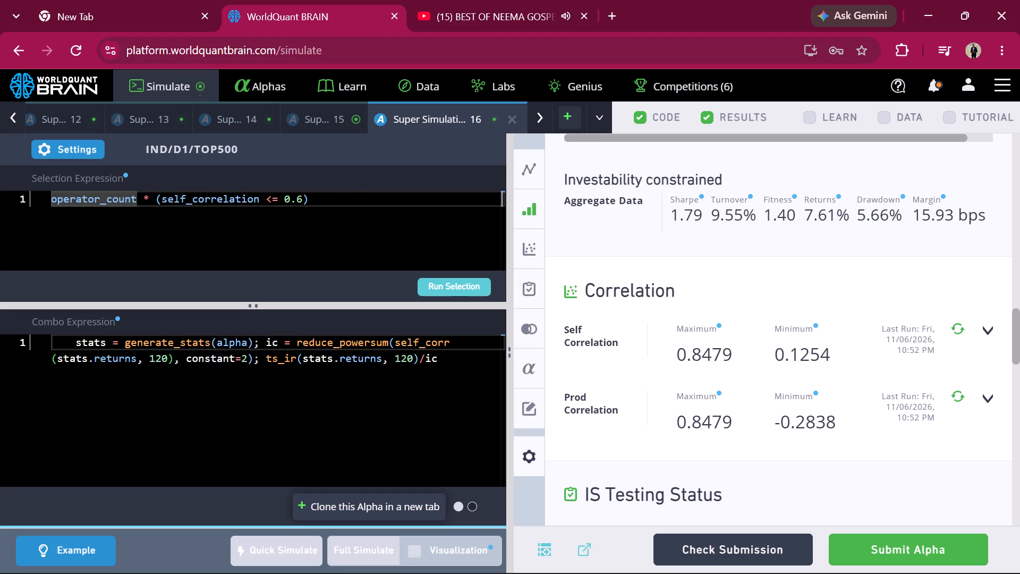
Clone Super Simulation 16 with the neutralization changed to Slow + Fast Factors and start the clone's full simulation.
left_click(397, 511)
left_click(60, 152)
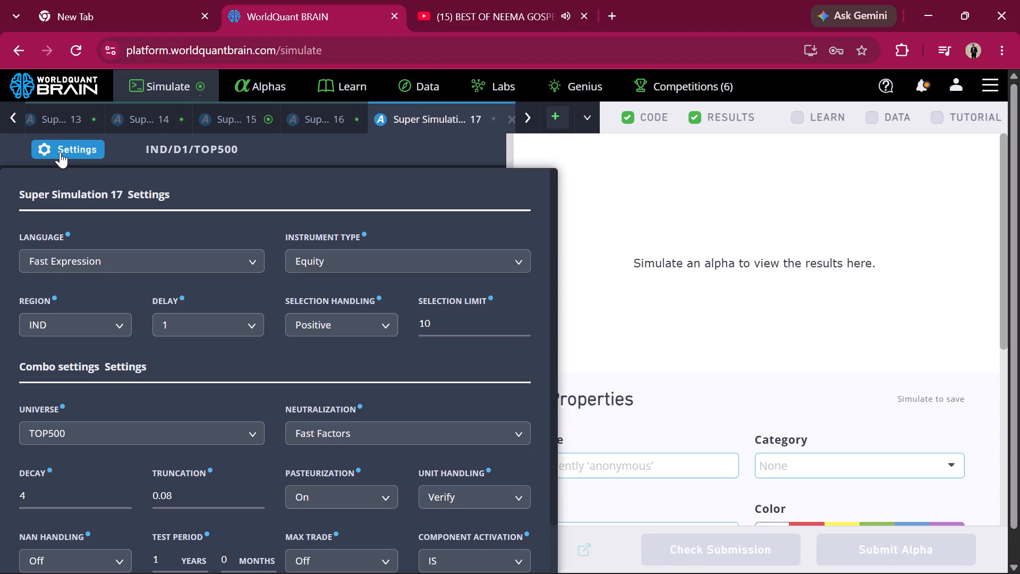
left_click(294, 427)
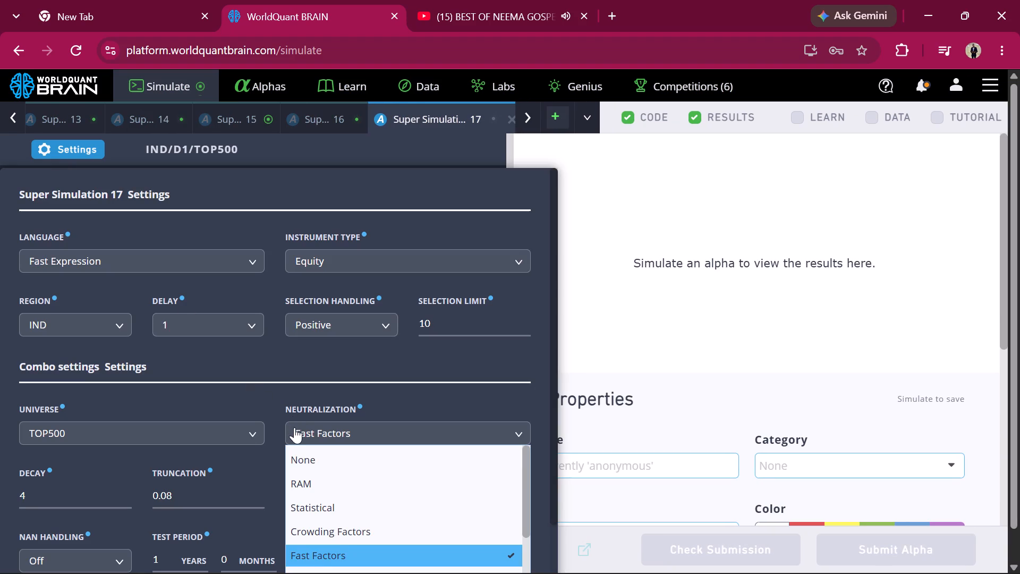
scroll(342, 538, "down", 5)
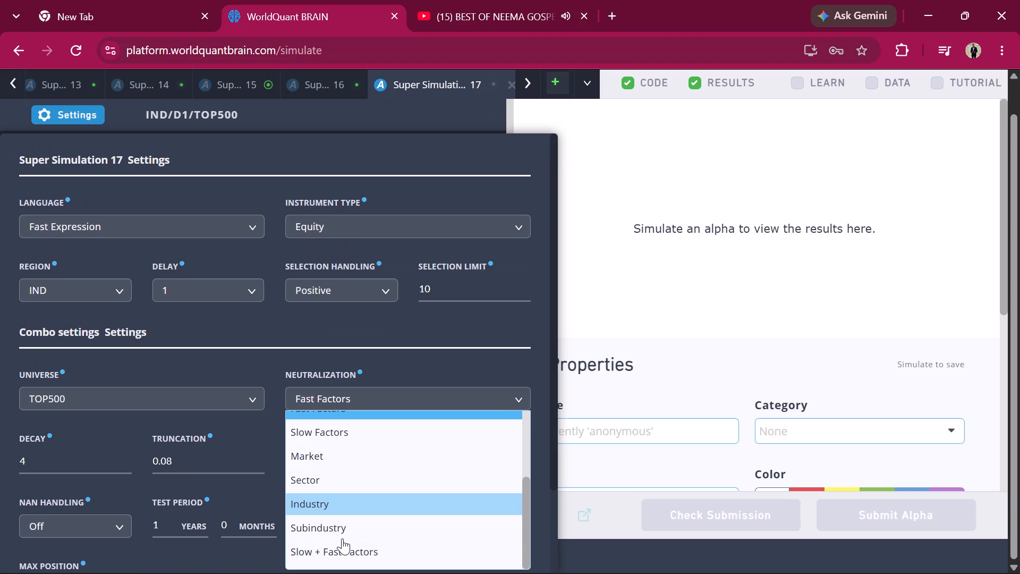
left_click(328, 550)
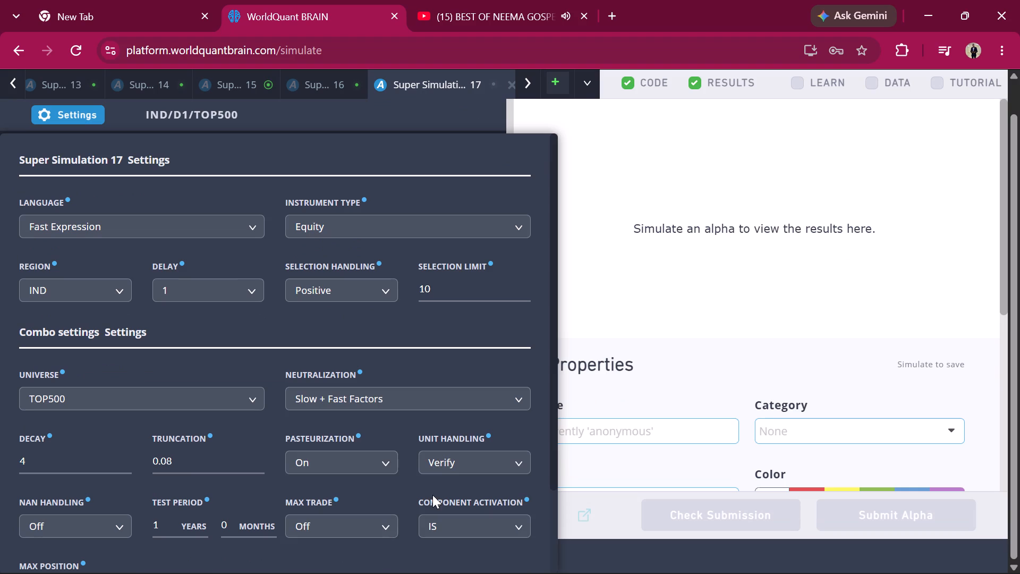
scroll(432, 495, "down", 4)
left_click(418, 531)
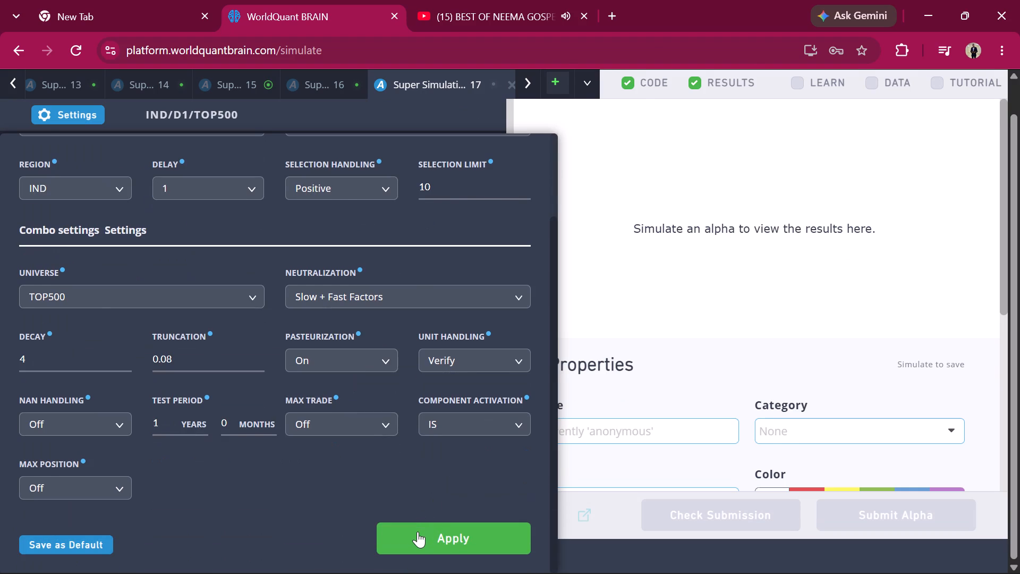
left_click(381, 545)
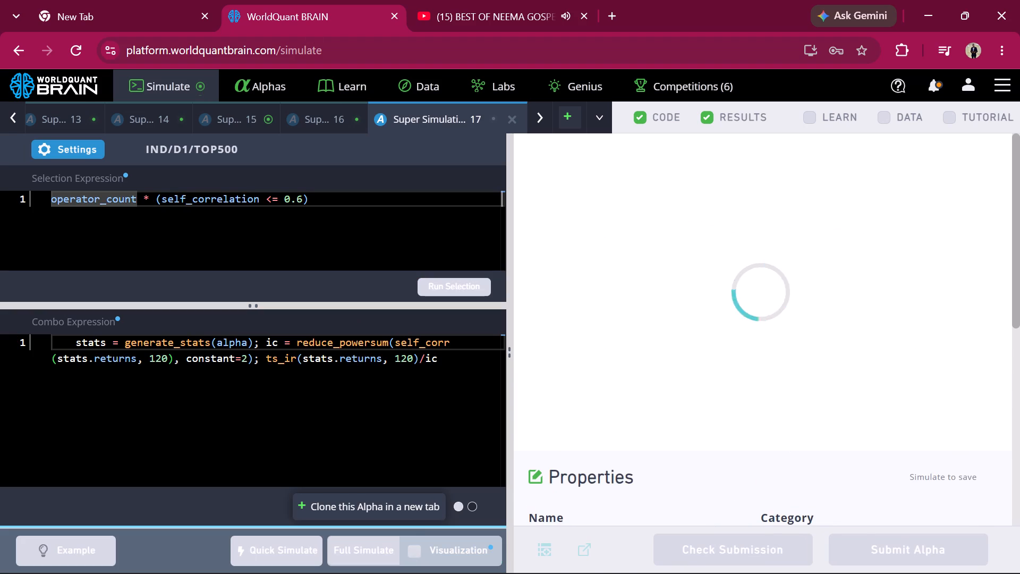
Show the test period of Super Simulation 15 and review its IS Summary for the IS period.
left_click(246, 115)
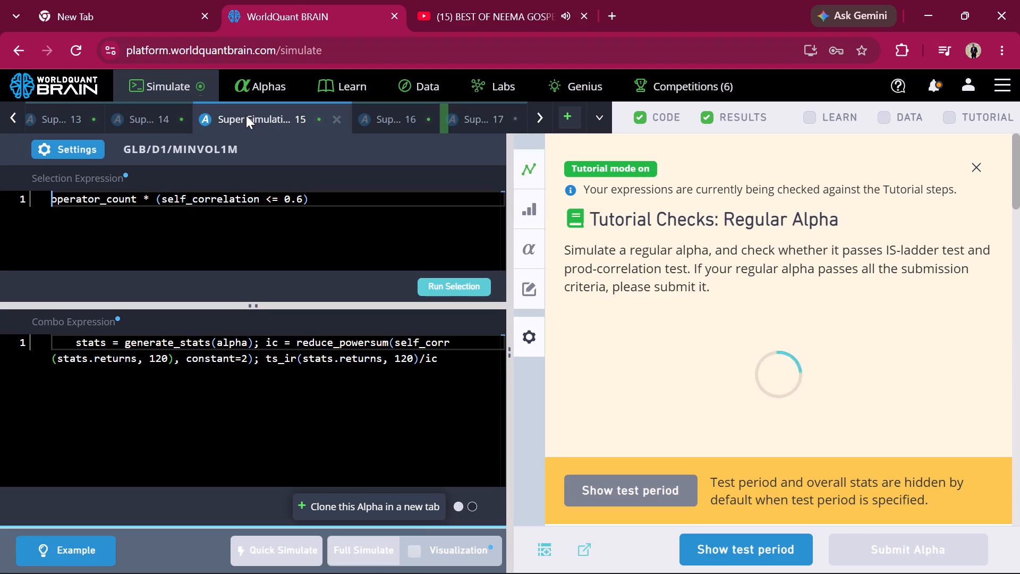
left_click(789, 553)
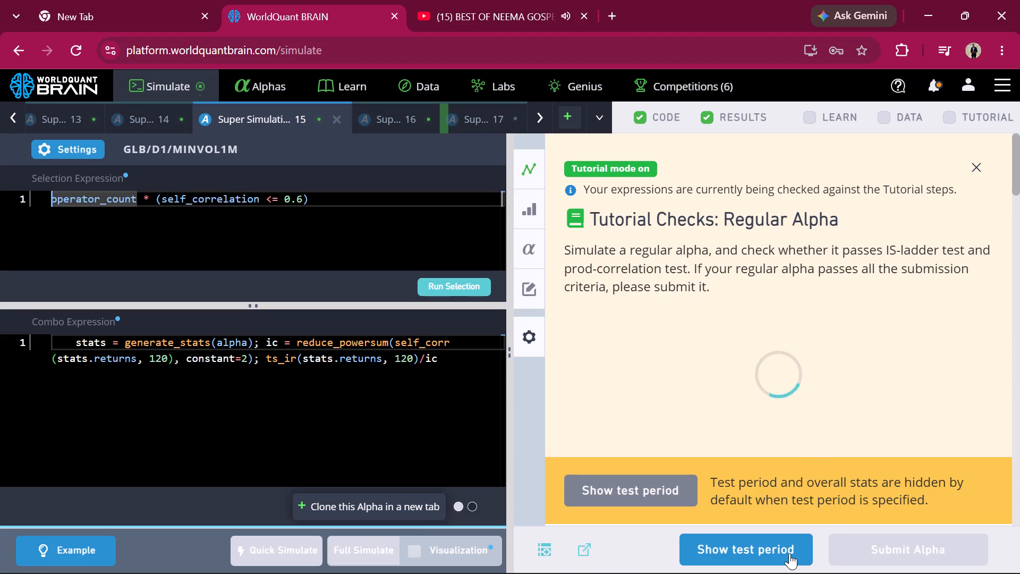
scroll(873, 376, "down", 3)
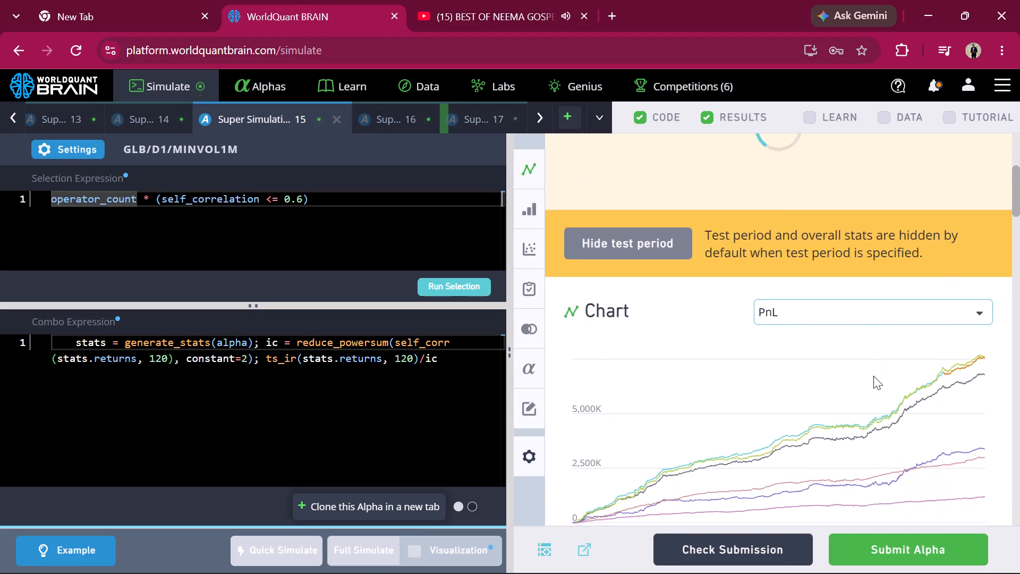
scroll(873, 376, "down", 4)
left_click(919, 325)
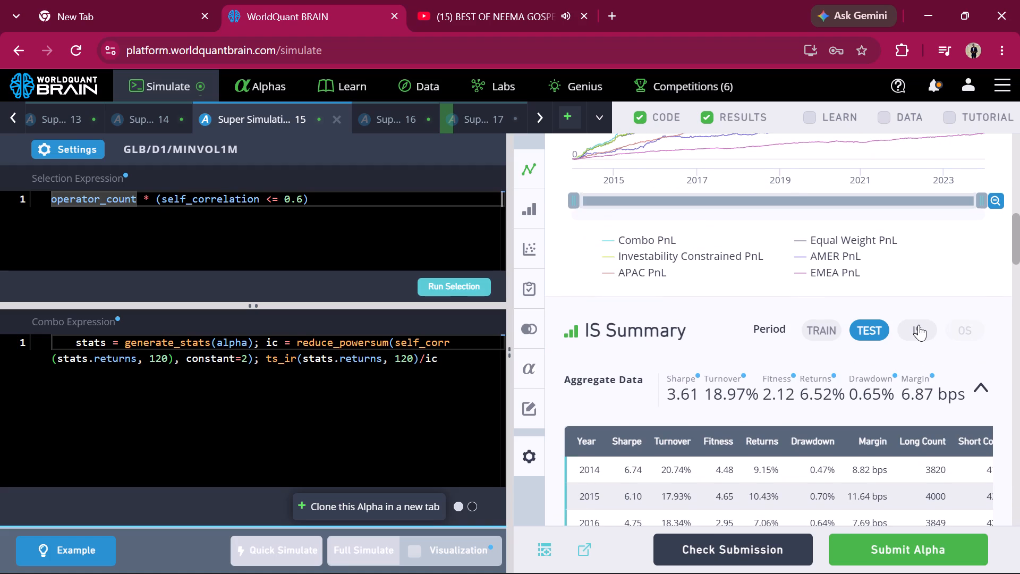
scroll(919, 325, "down", 8)
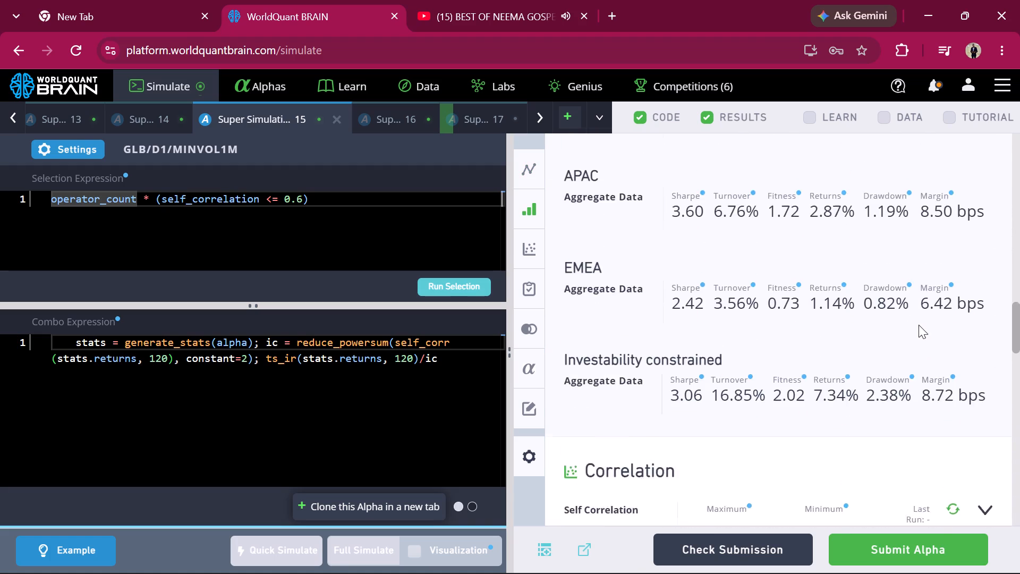
Run the prod correlation and self correlation checks for Super Simulation 15.
scroll(919, 325, "down", 4)
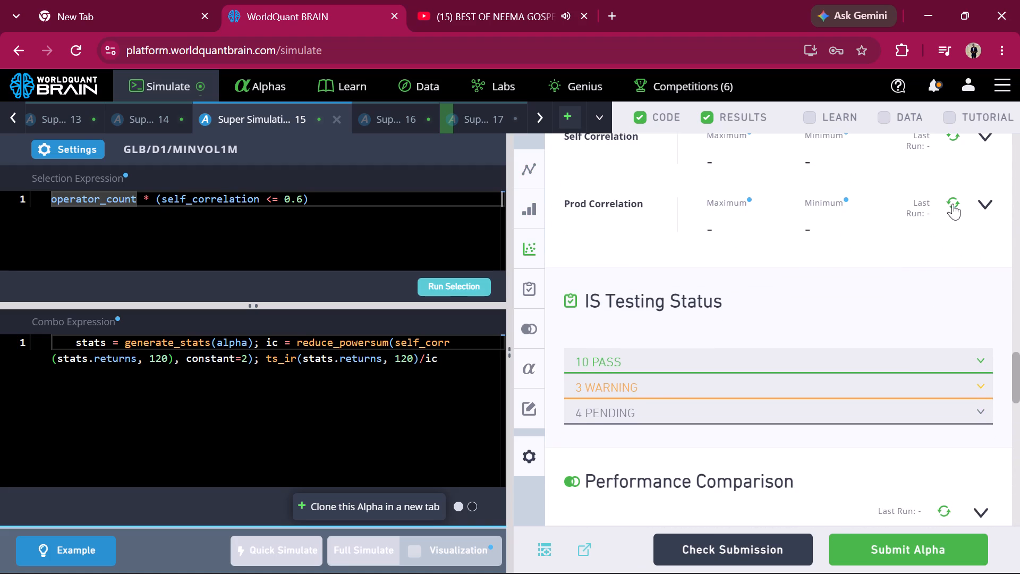
left_click(955, 206)
scroll(955, 206, "up", 2)
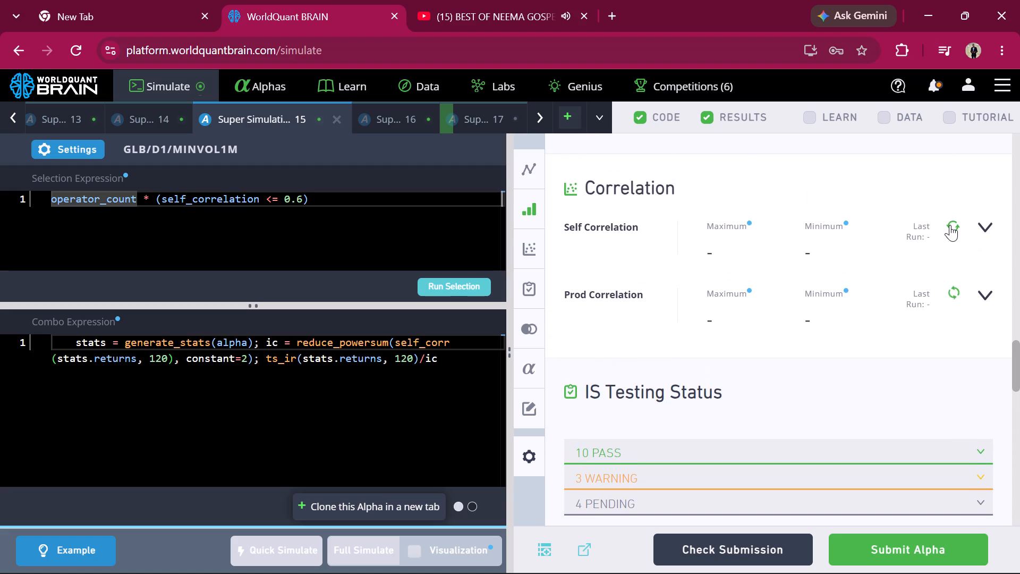
left_click(950, 225)
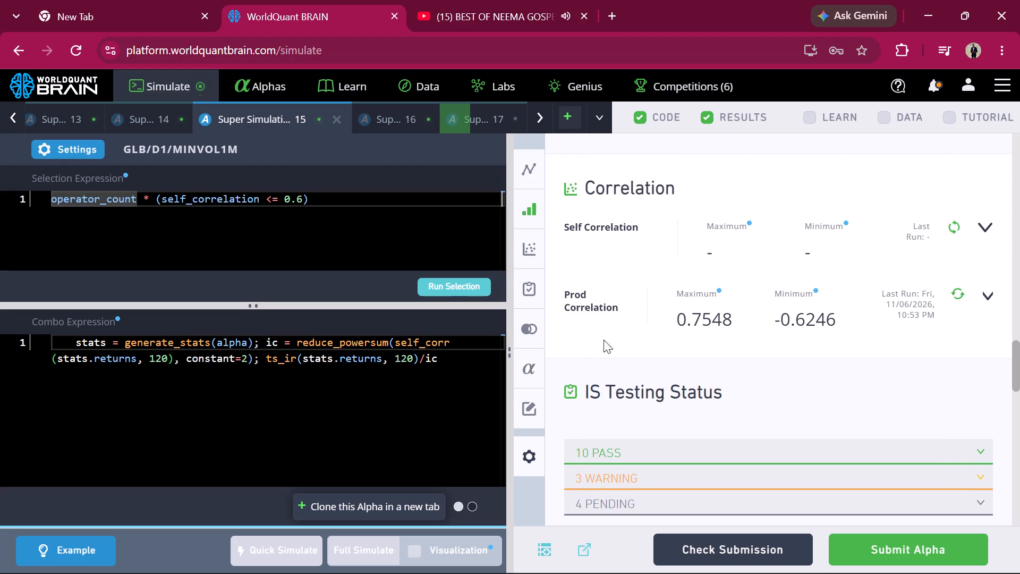
Set the ts_ir lookback in Super Simulation 15's combo expression to 300, run its selection and start its full simulation.
double_click(412, 357)
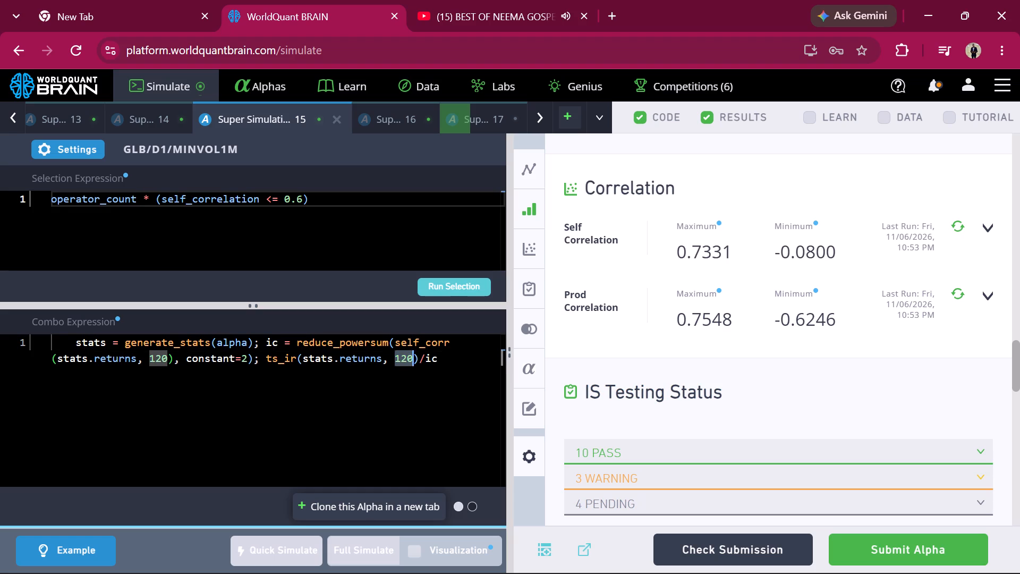
key("BackSpace")
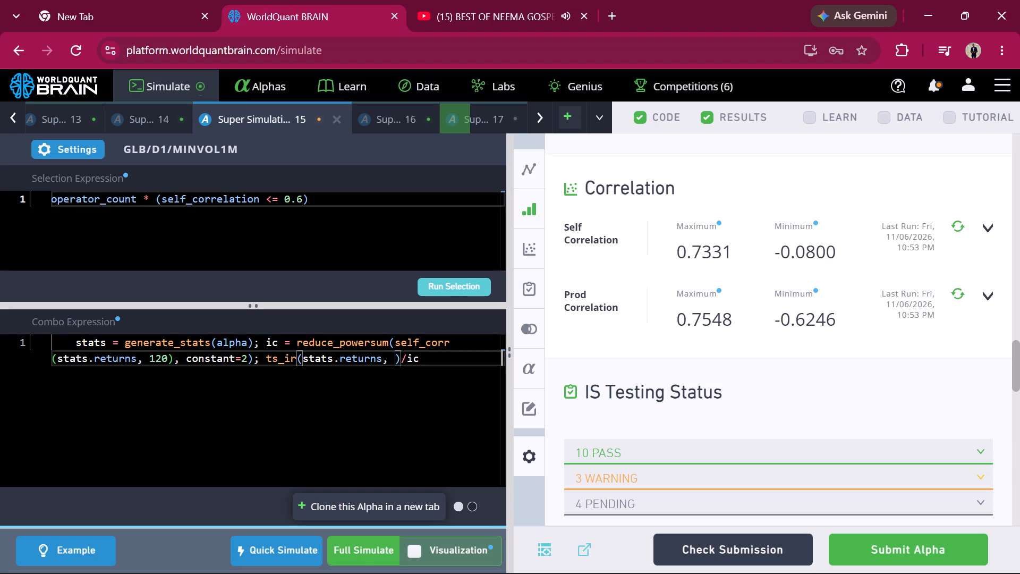
type("300")
left_click(471, 285)
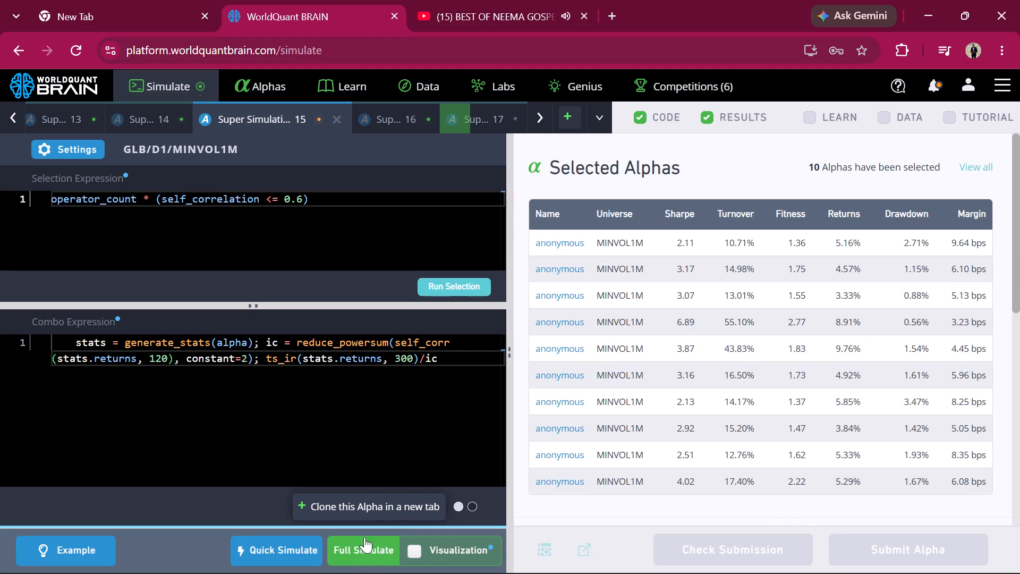
left_click(363, 547)
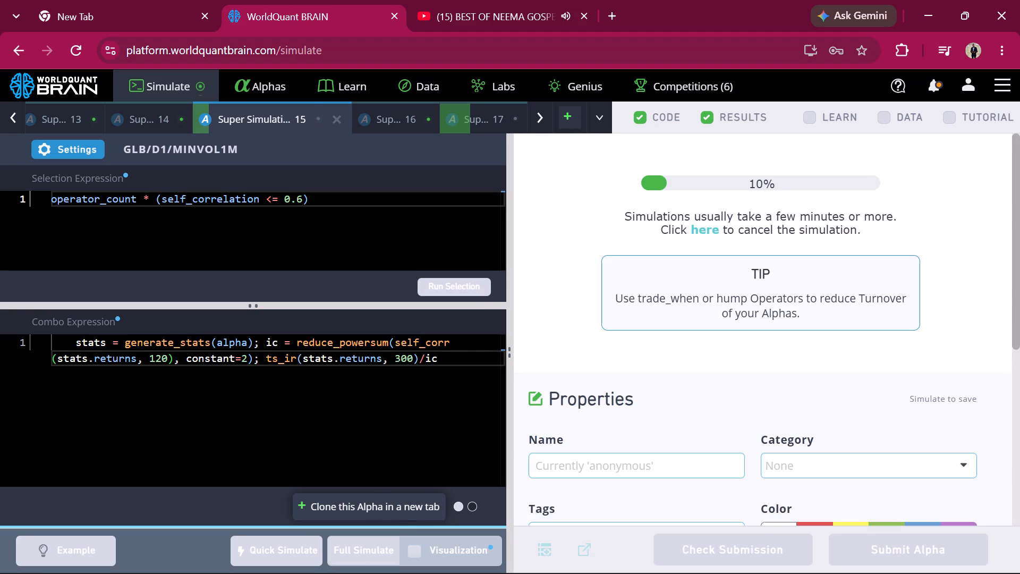
Clone Super Simulation 15 with the neutralization changed to Crowding Factors and try to start the clone's full simulation.
left_click(403, 504)
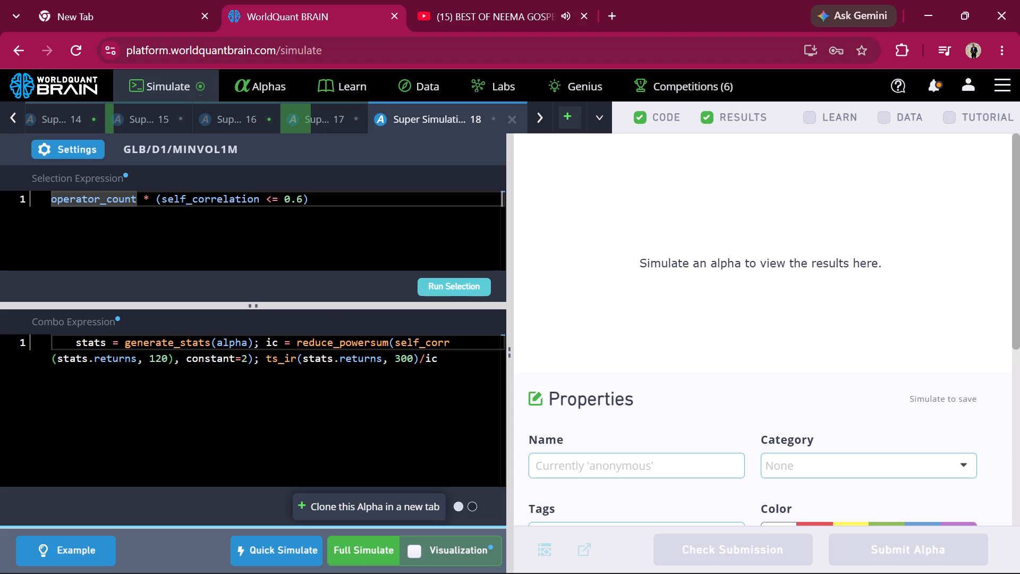
left_click(85, 151)
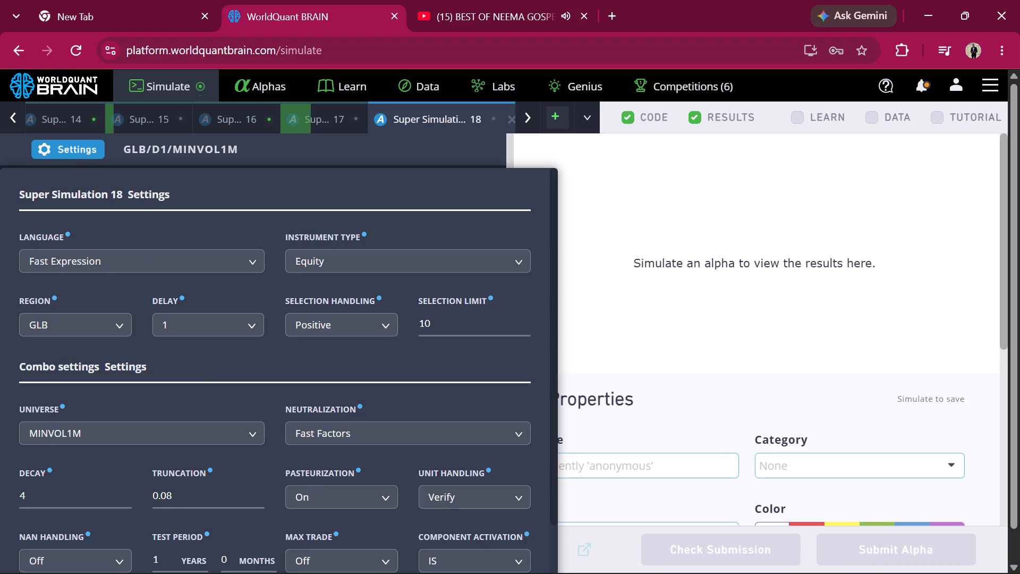
left_click(352, 438)
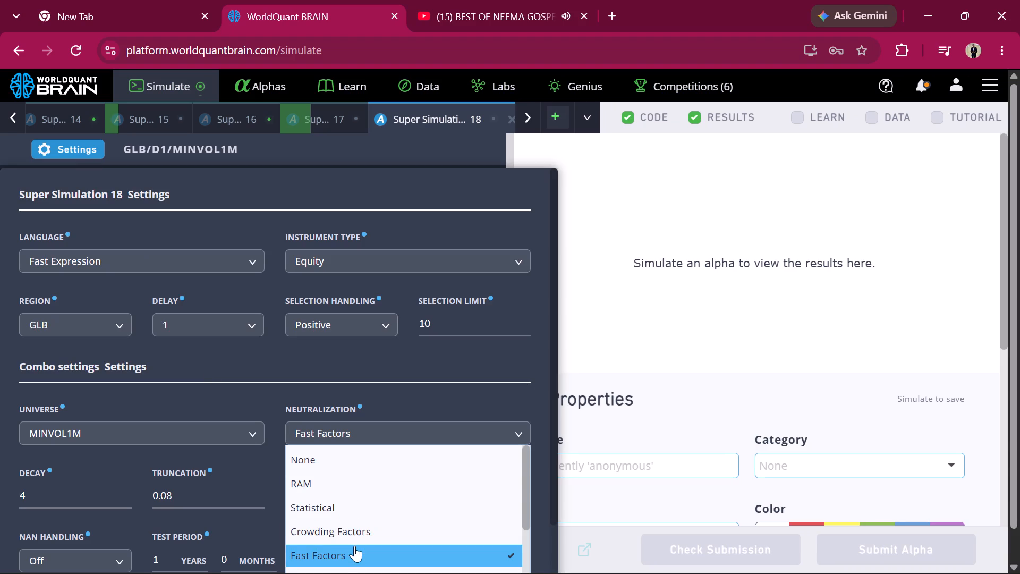
scroll(354, 546, "down", 2)
scroll(354, 546, "up", 1)
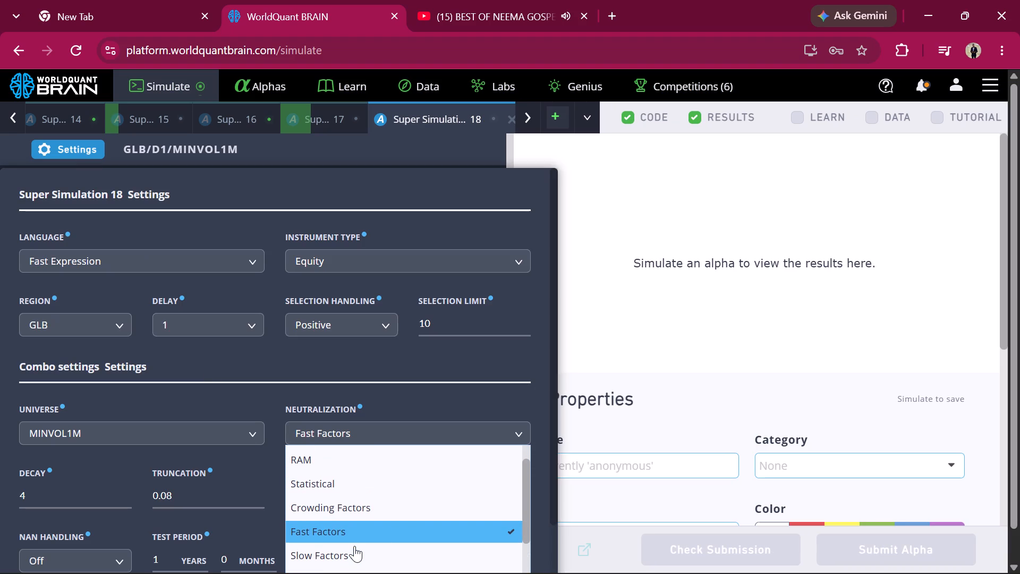
left_click(399, 506)
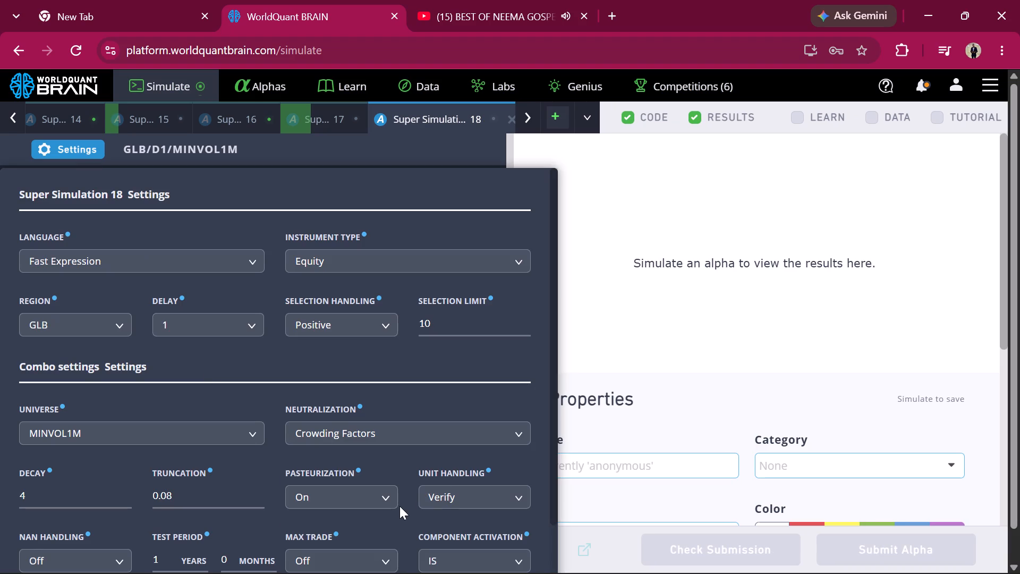
scroll(449, 489, "down", 6)
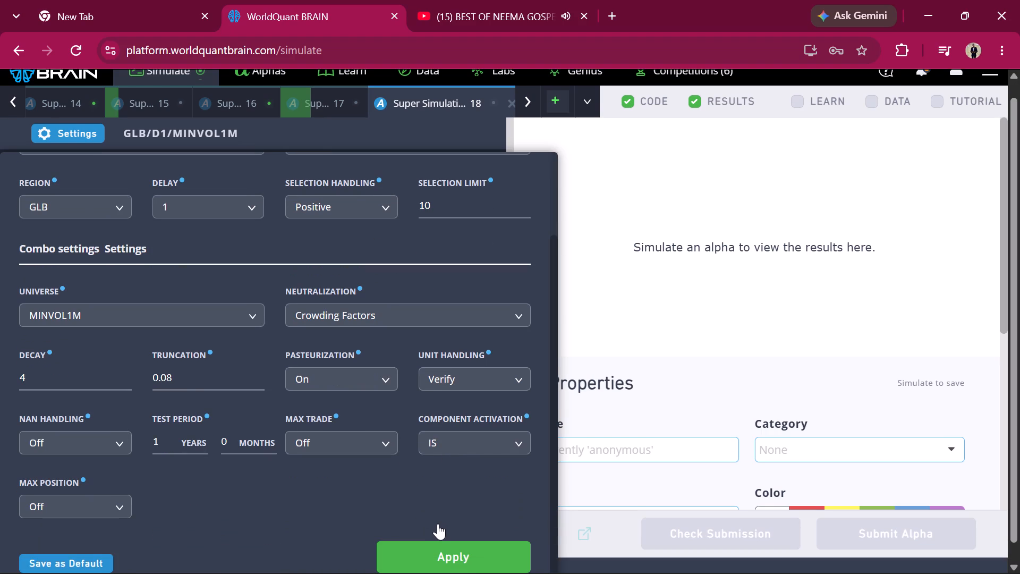
left_click(438, 524)
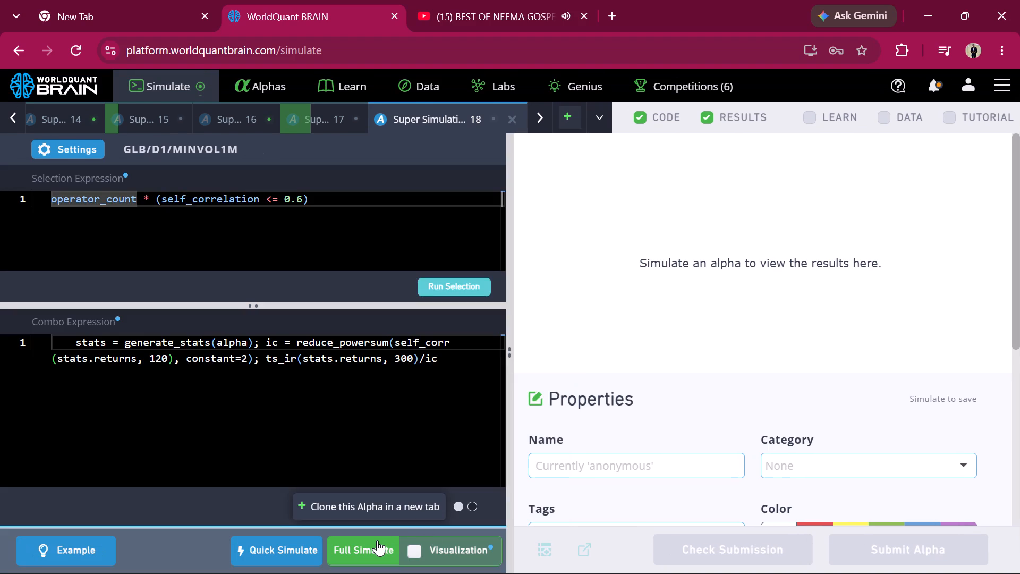
left_click(377, 540)
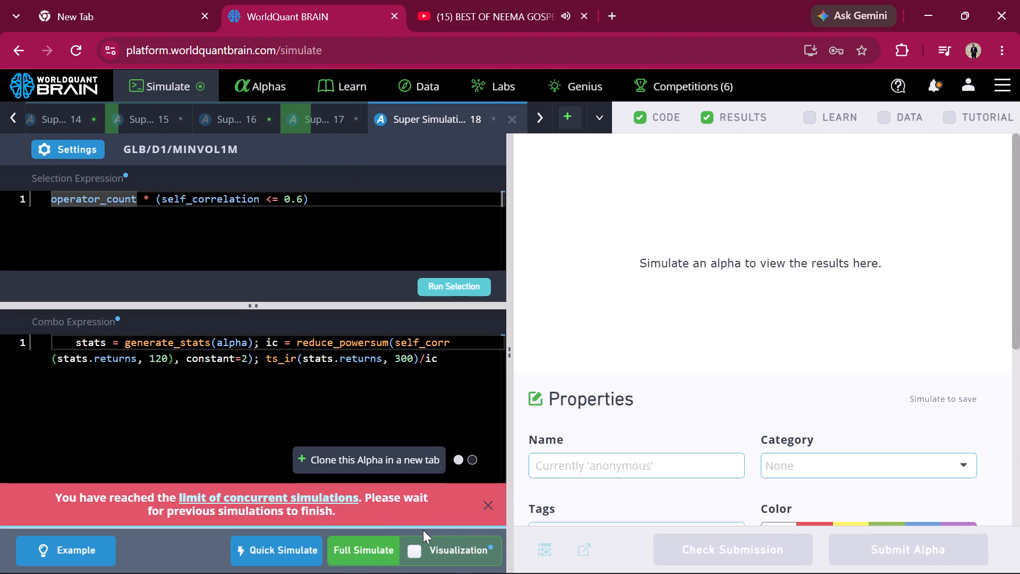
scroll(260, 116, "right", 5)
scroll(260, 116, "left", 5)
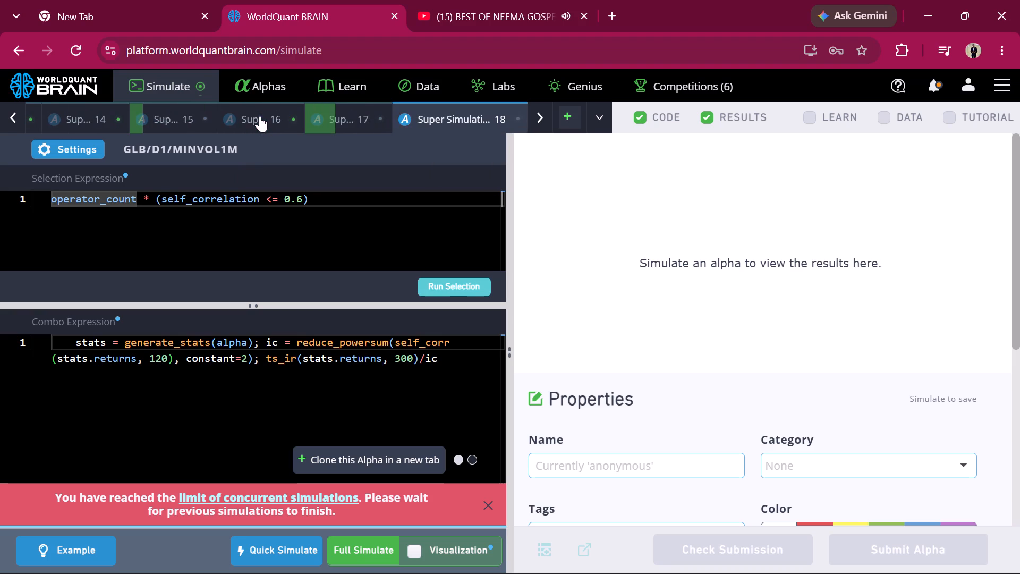
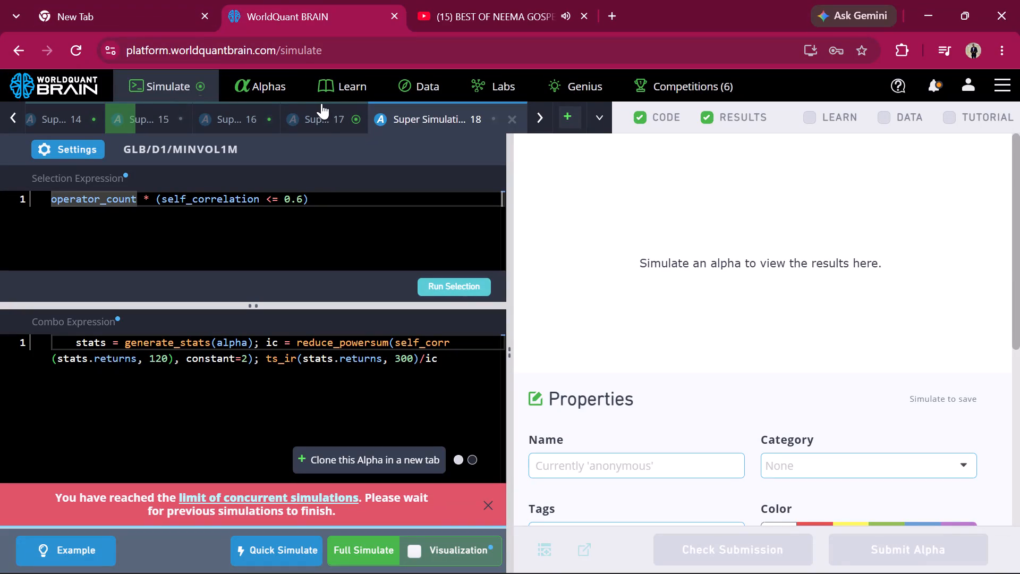
Show the test period of Super Simulation 17 and view its IS Summary for the IS period.
left_click(324, 116)
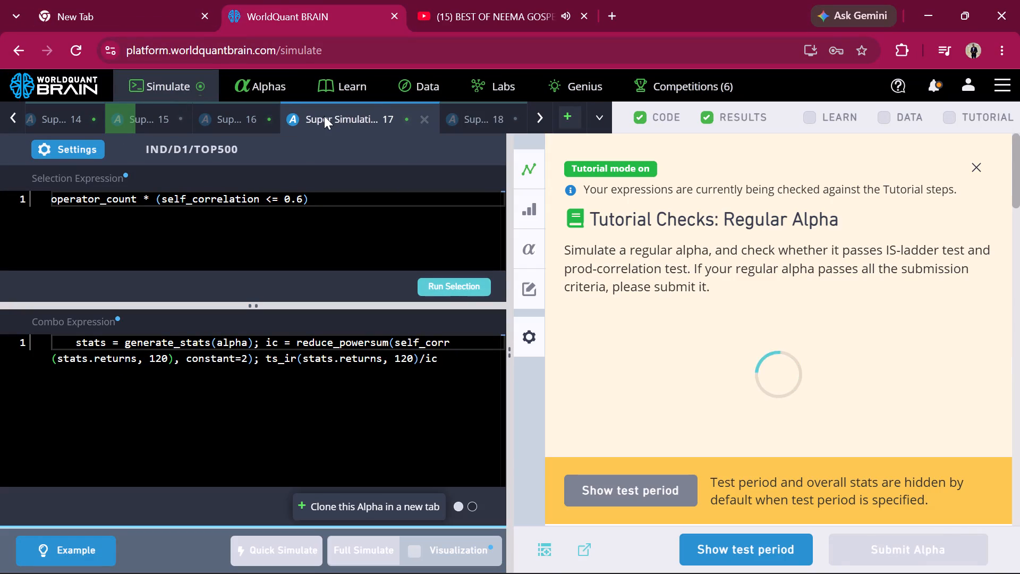
left_click(747, 559)
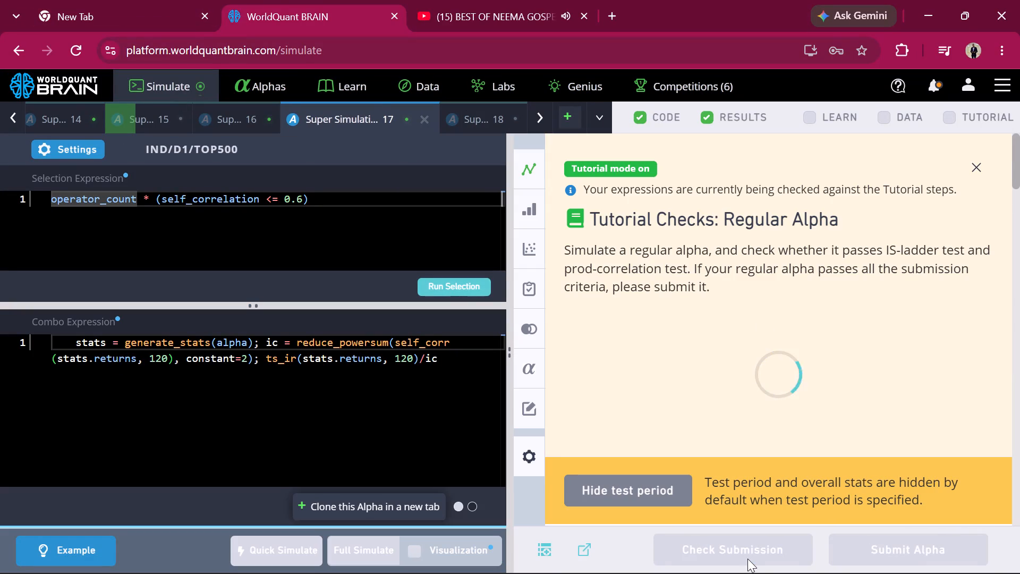
scroll(804, 385, "down", 3)
scroll(819, 344, "down", 2)
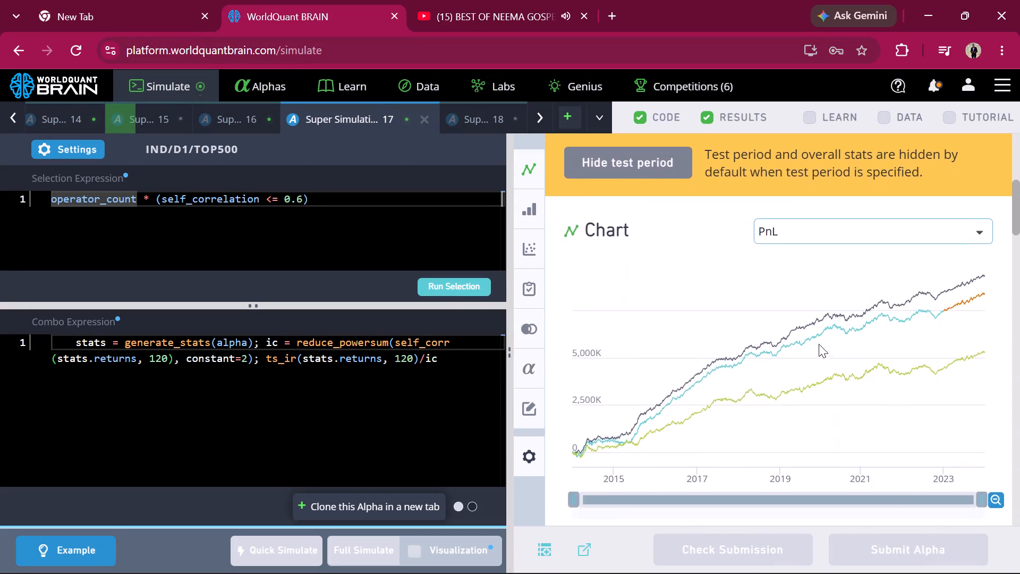
scroll(819, 344, "down", 3)
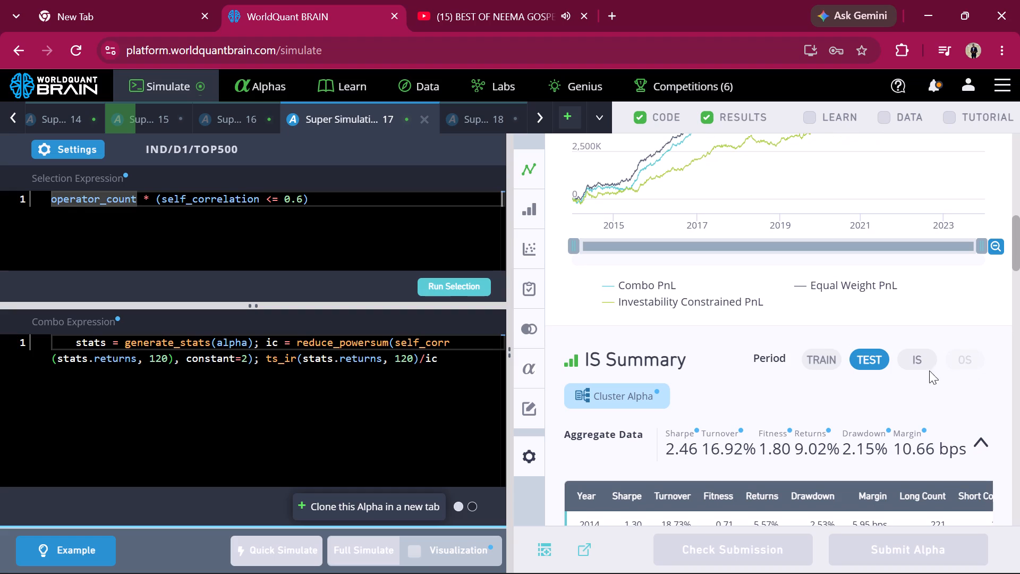
left_click(914, 361)
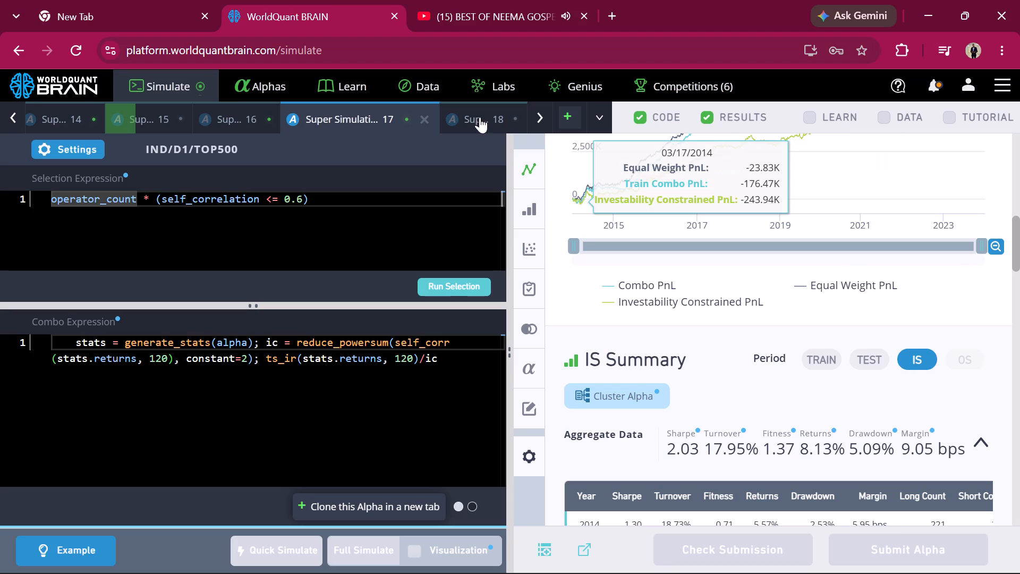
Open Super Simulation 16 and examine its yearly IS Summary table, investability constrained data and self and prod correlations.
scroll(262, 119, "right", 3)
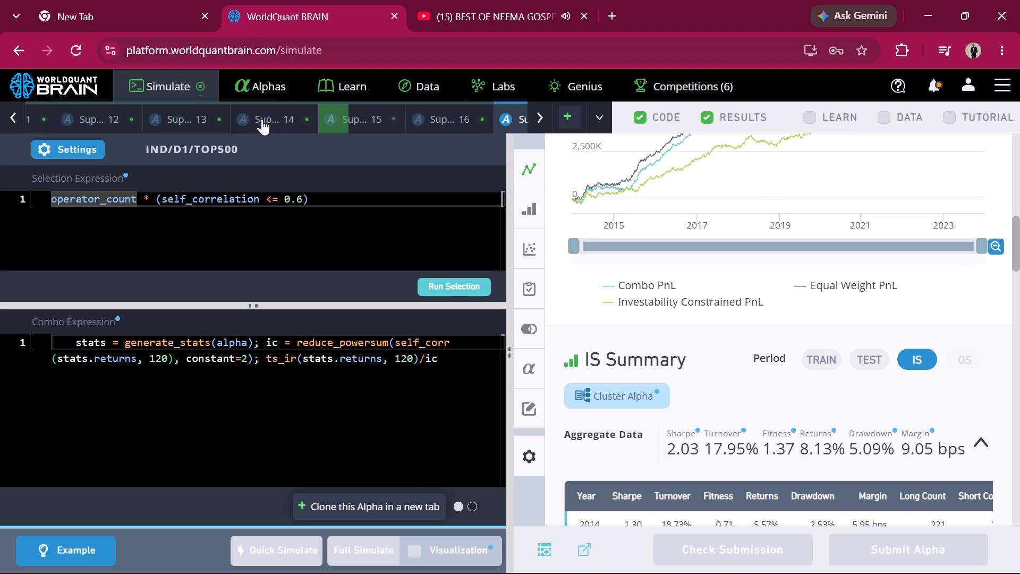
left_click(193, 120)
scroll(382, 120, "left", 1)
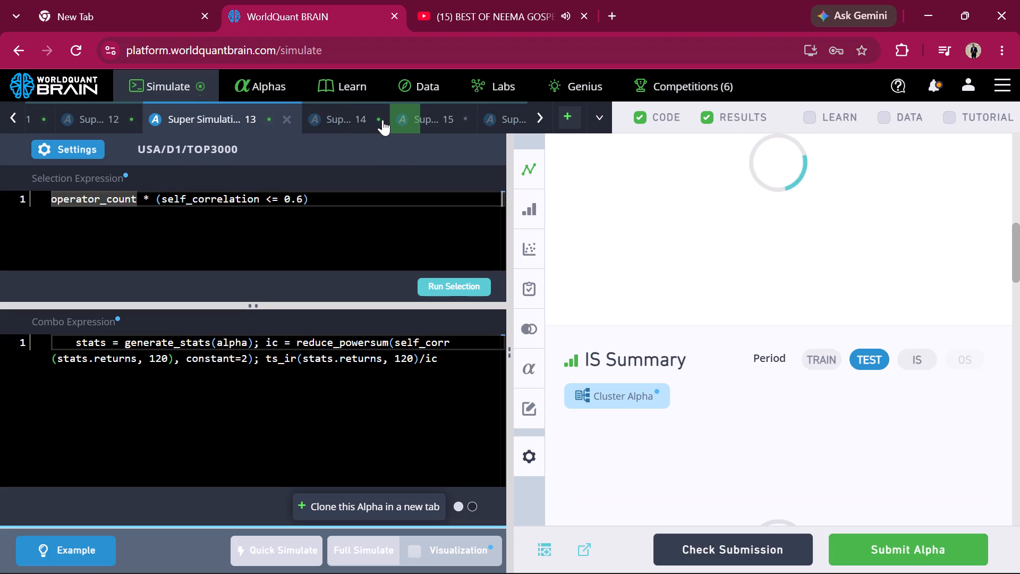
scroll(382, 120, "left", 1)
left_click(382, 120)
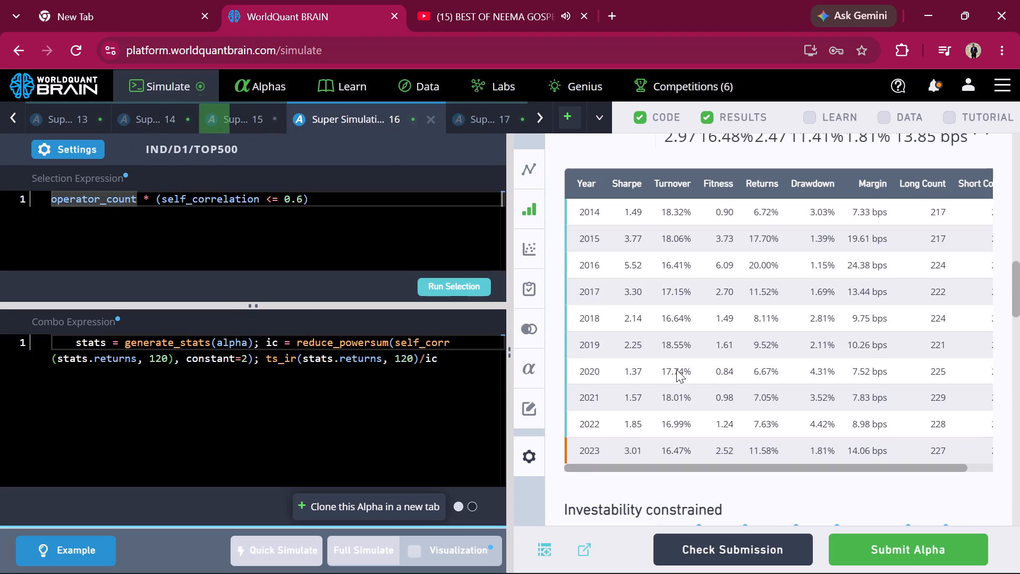
scroll(756, 382, "up", 1)
scroll(756, 382, "down", 8)
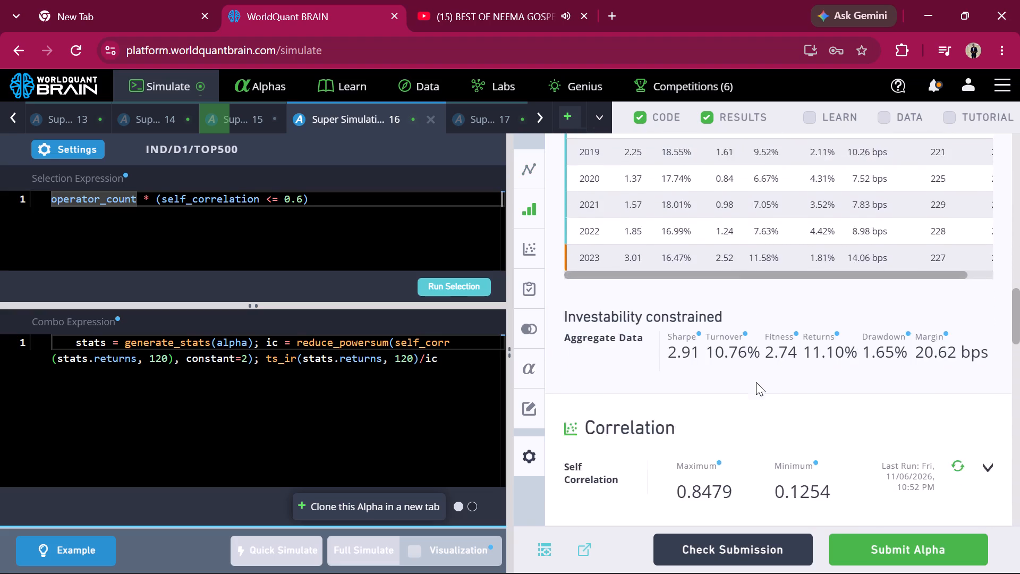
scroll(756, 382, "down", 2)
scroll(756, 382, "up", 1)
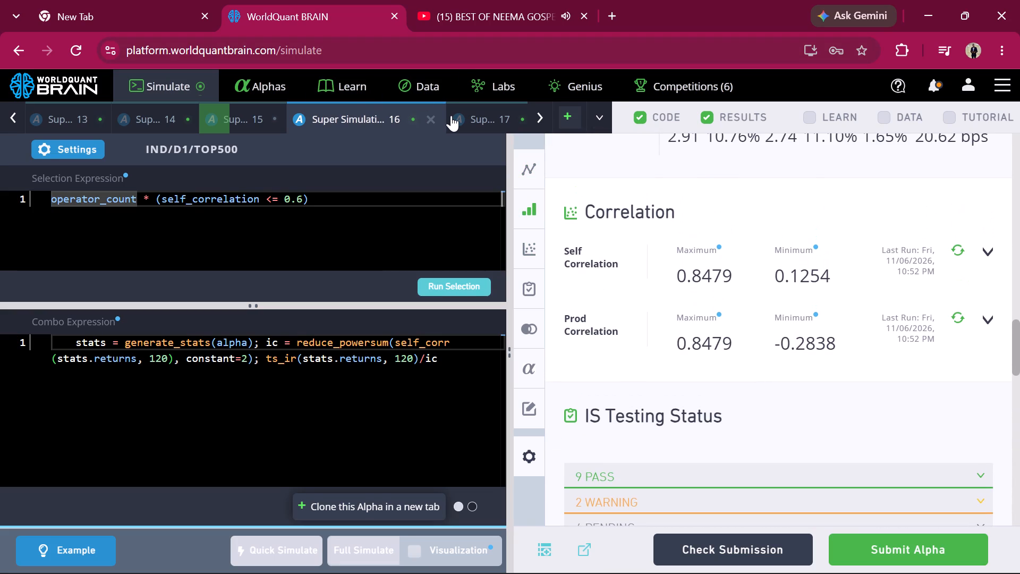
Return to Super Simulation 17 and expand the failed test details in its IS Testing Status.
scroll(451, 115, "left", 2)
left_click(408, 111)
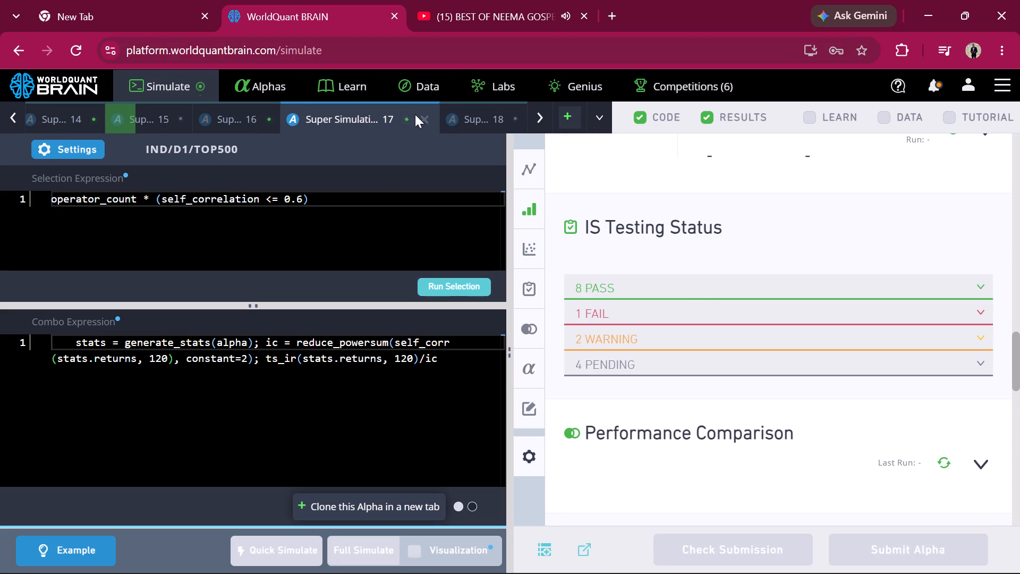
left_click(667, 311)
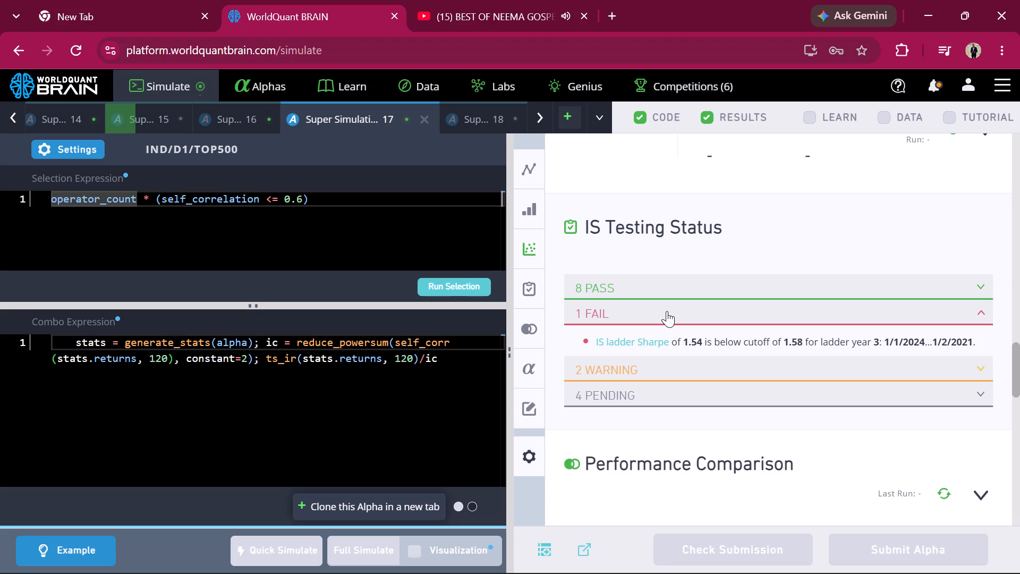
Switch Super Simulation 17's IS Summary to the IS period and review its investability constrained data and Correlation section.
scroll(667, 311, "up", 5)
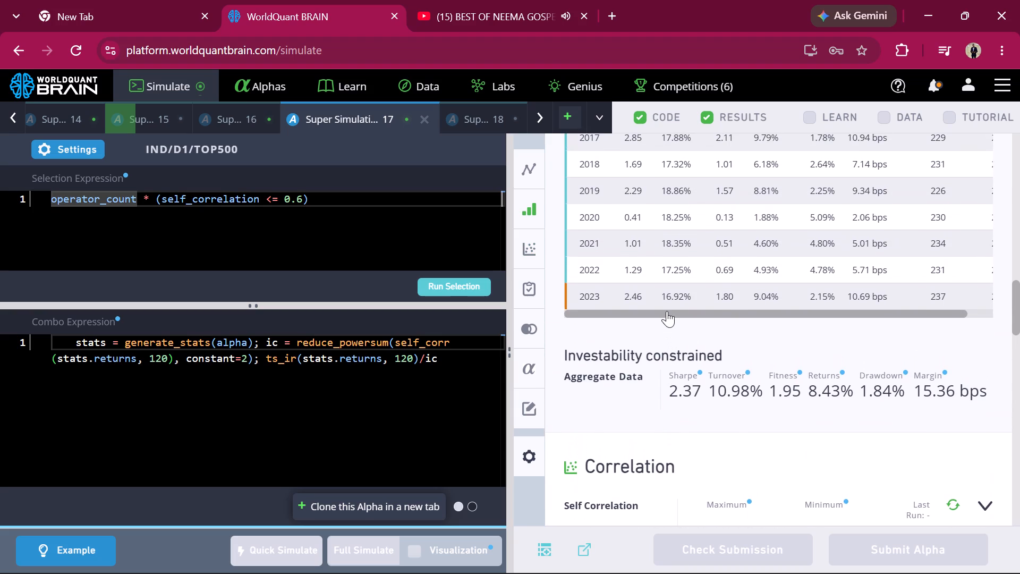
scroll(673, 261, "up", 4)
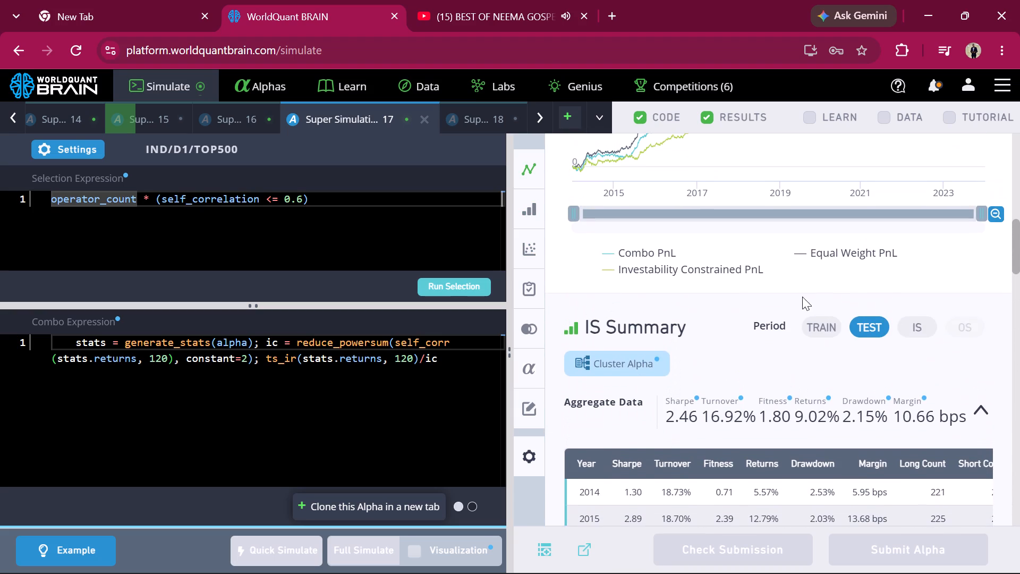
left_click(909, 322)
scroll(909, 322, "down", 7)
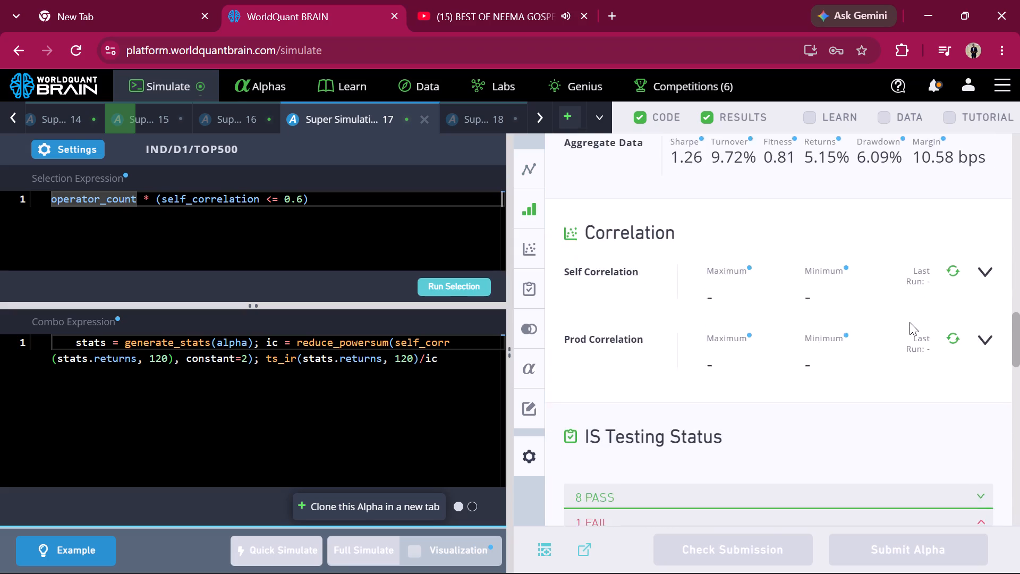
scroll(909, 322, "down", 2)
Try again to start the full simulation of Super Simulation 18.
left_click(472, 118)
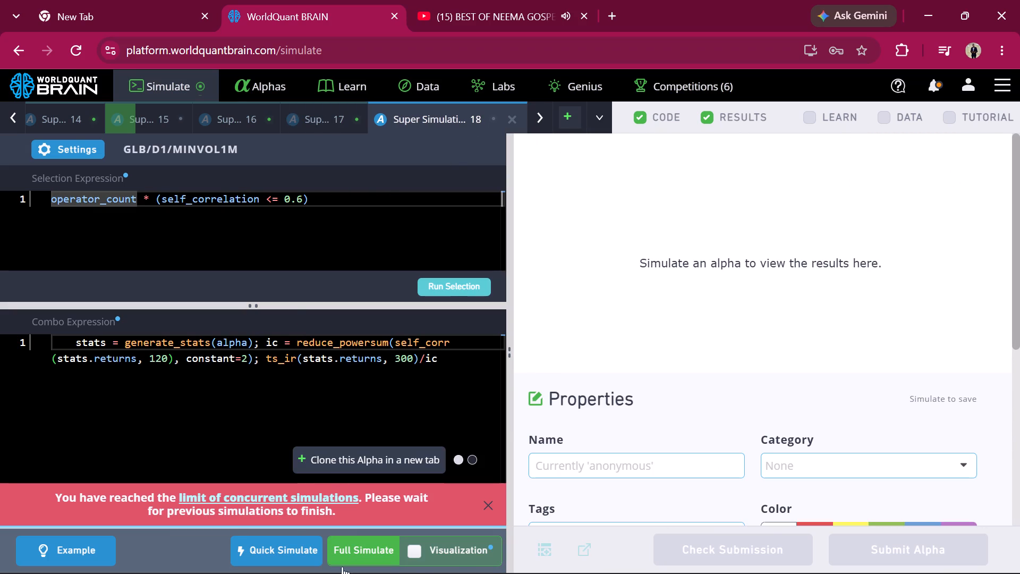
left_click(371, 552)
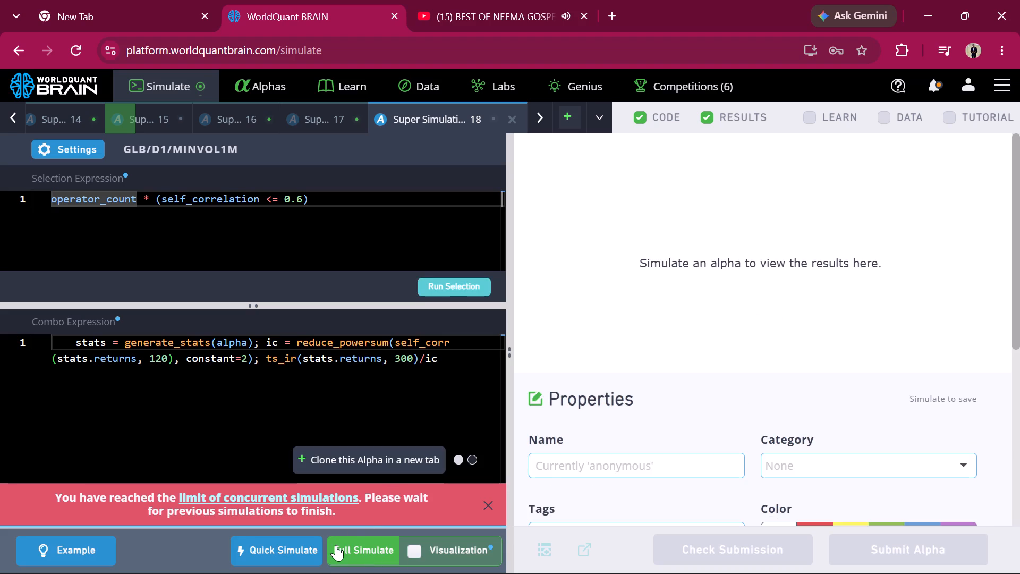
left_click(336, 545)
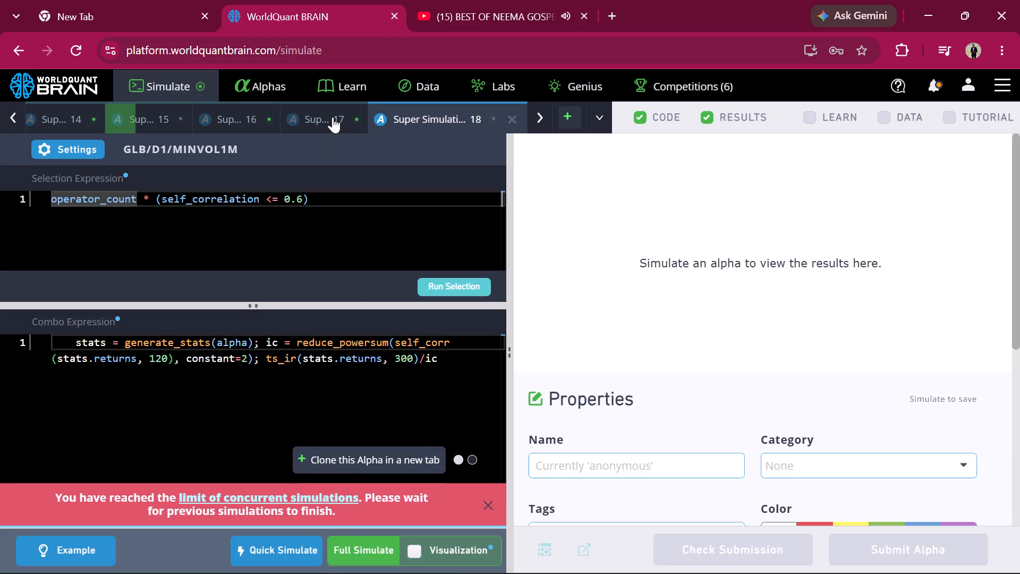
Check the progress of Super Simulation 15 and look through Super Simulations 13, 16 and 17 before returning to 18.
left_click(333, 117)
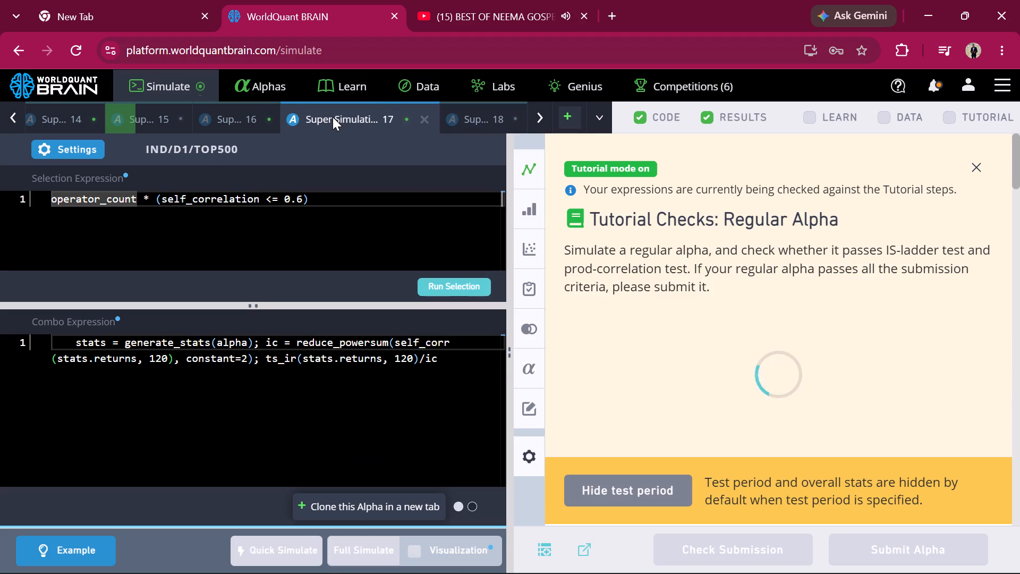
left_click(239, 121)
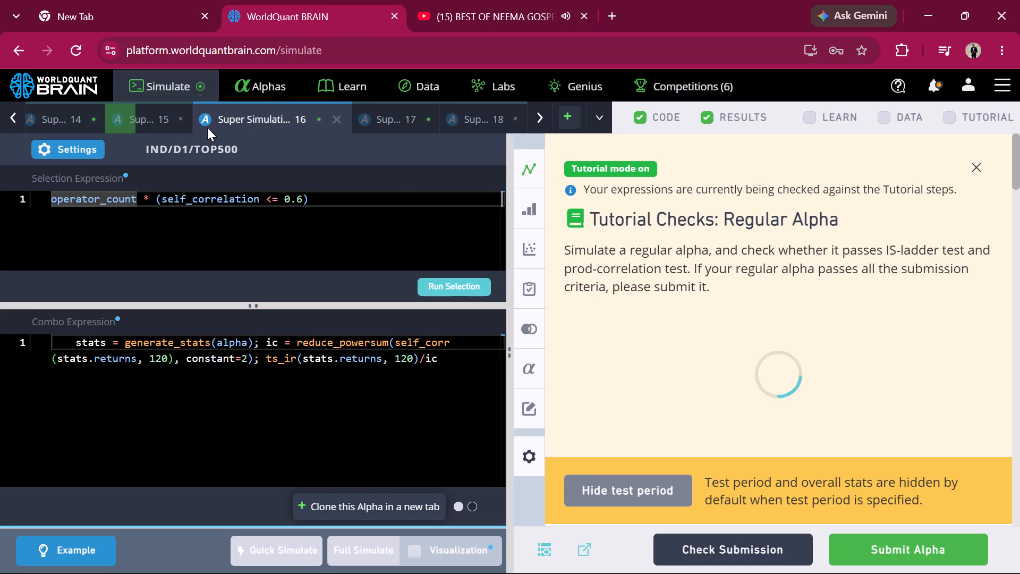
left_click(164, 120)
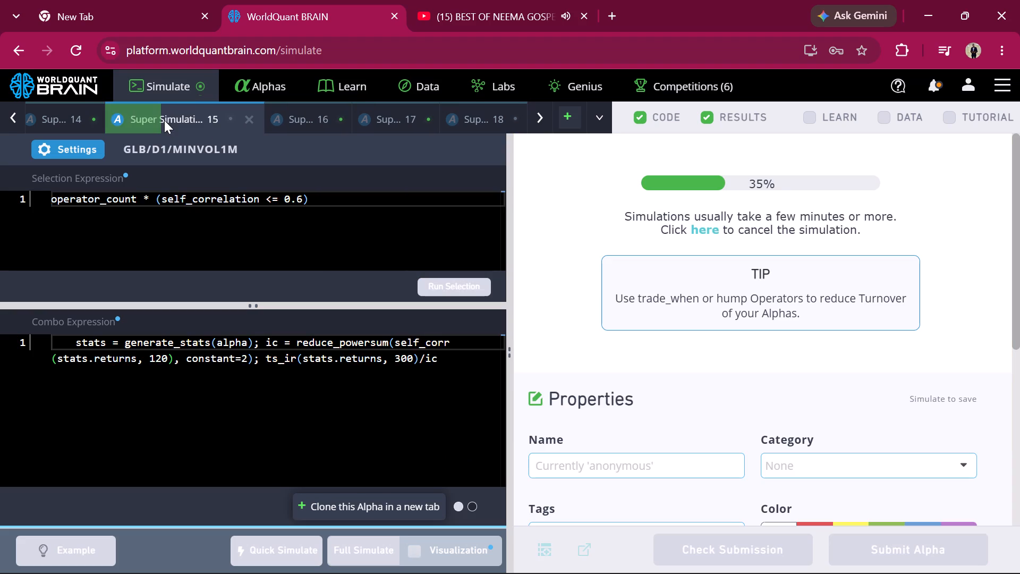
scroll(287, 117, "right", 4)
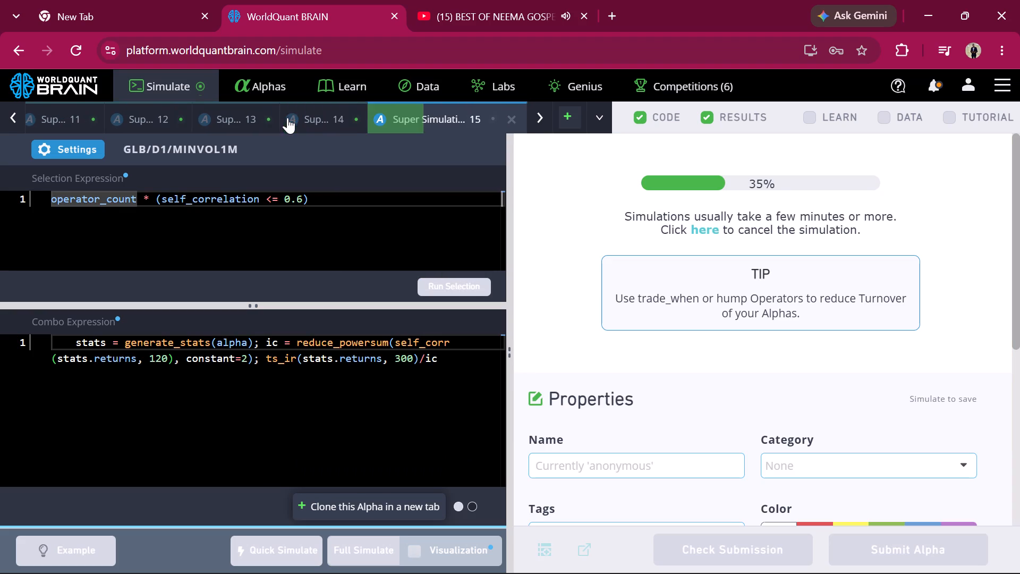
scroll(287, 117, "right", 1)
left_click(249, 118)
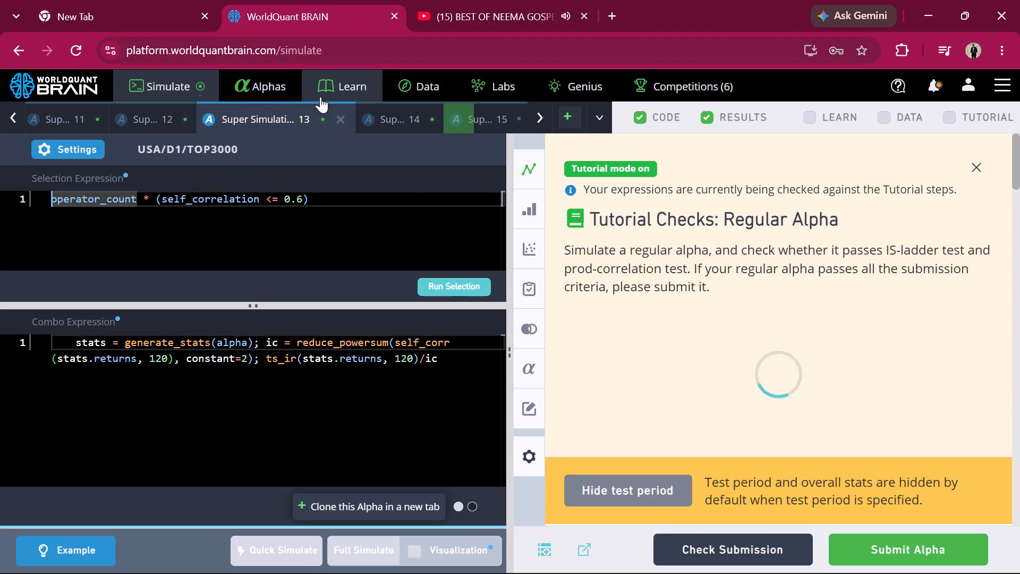
scroll(342, 122, "left", 5)
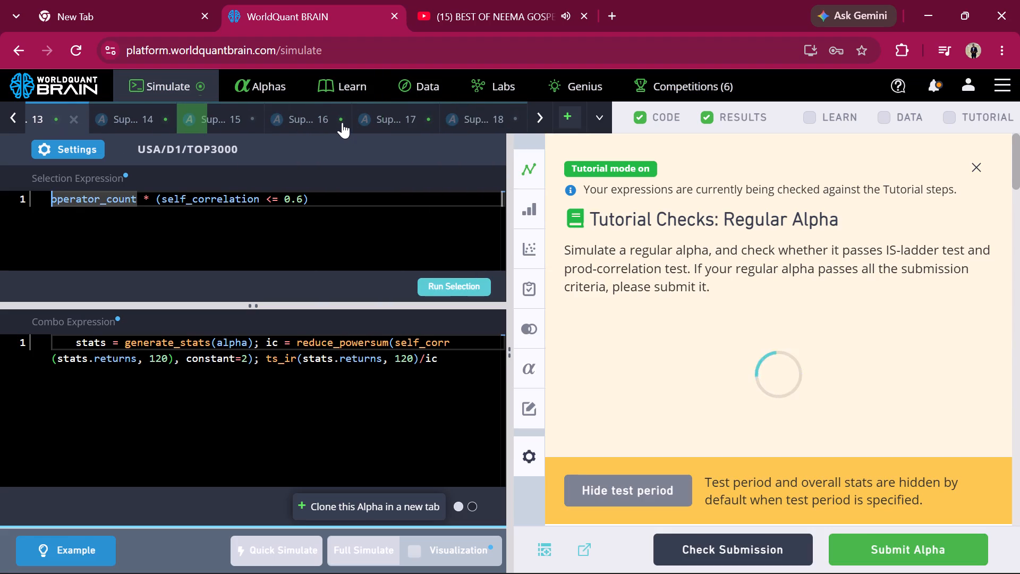
scroll(342, 122, "left", 2)
left_click(403, 118)
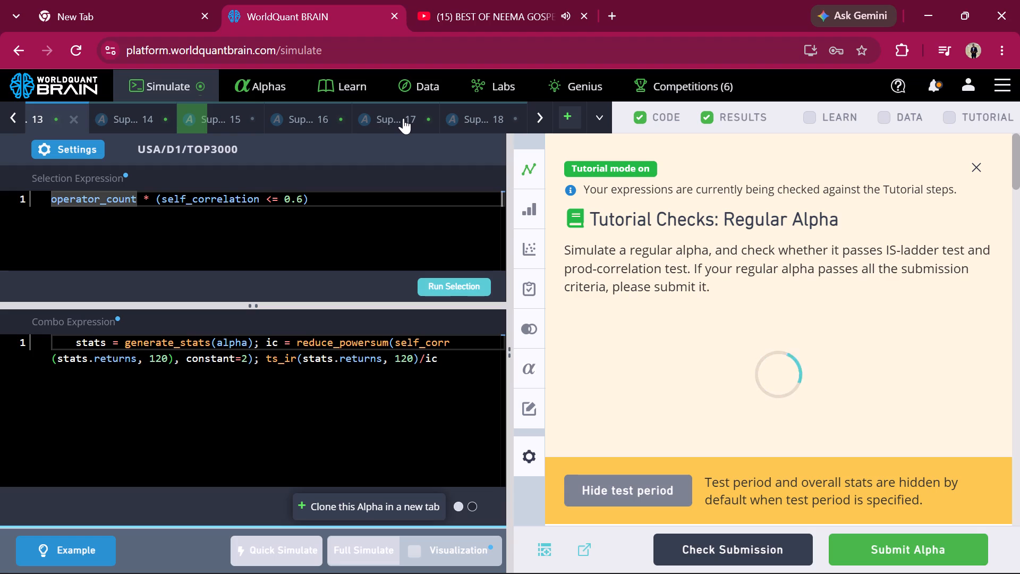
left_click(463, 119)
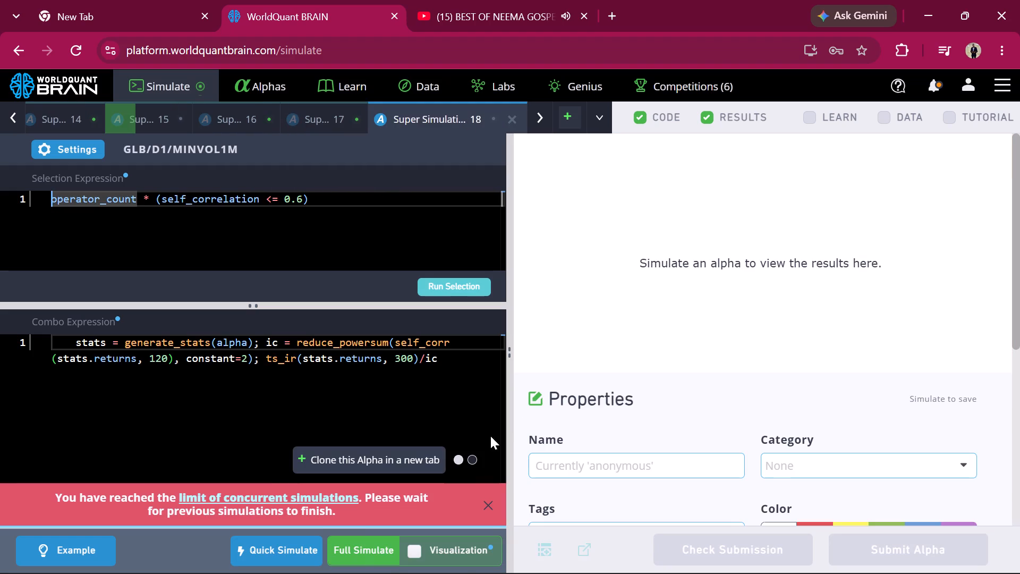
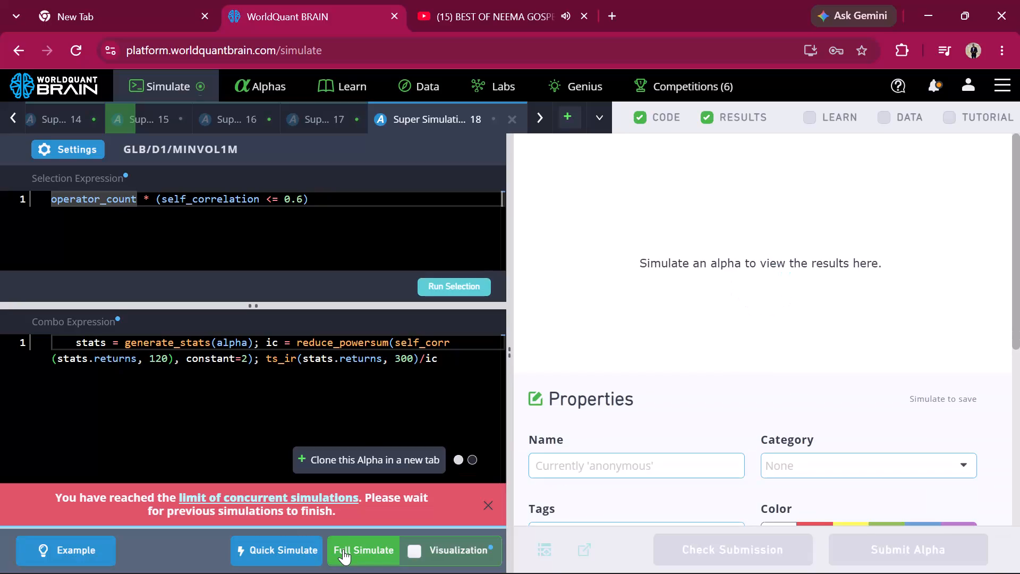
Leave the simulation page and open Facebook in a new browser tab through a Google search for facebook.
left_click(455, 0)
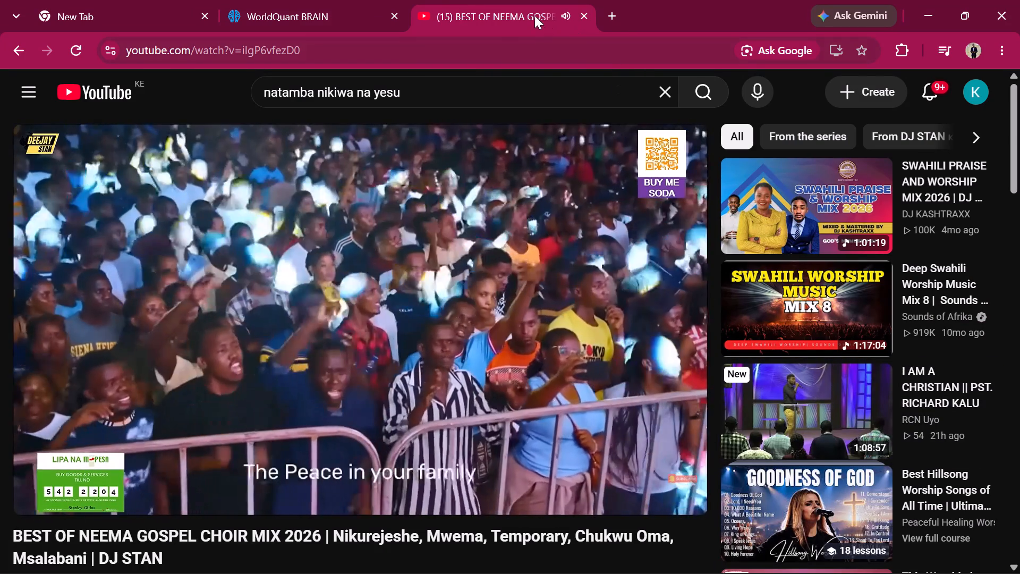
left_click(607, 7)
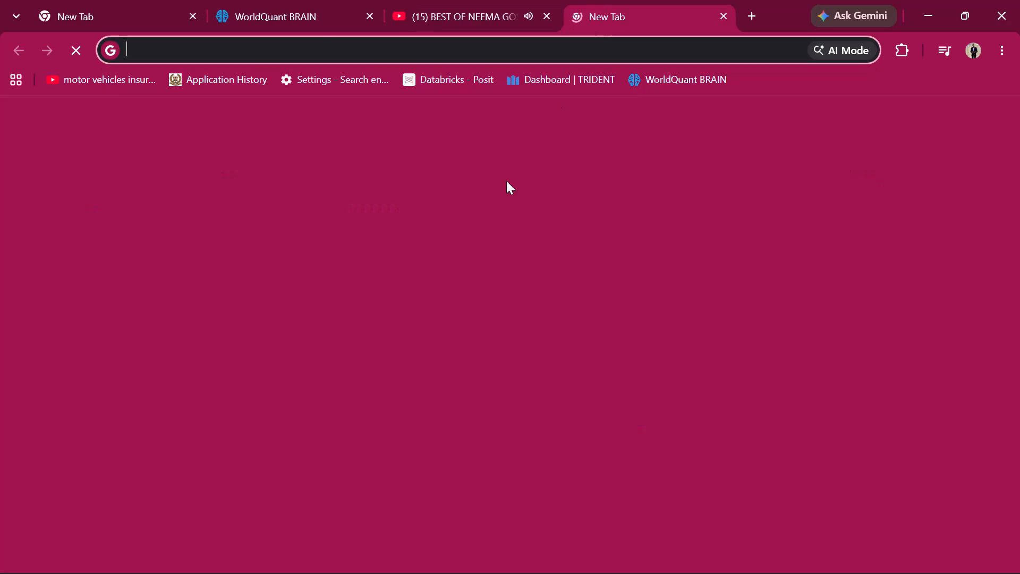
left_click(408, 322)
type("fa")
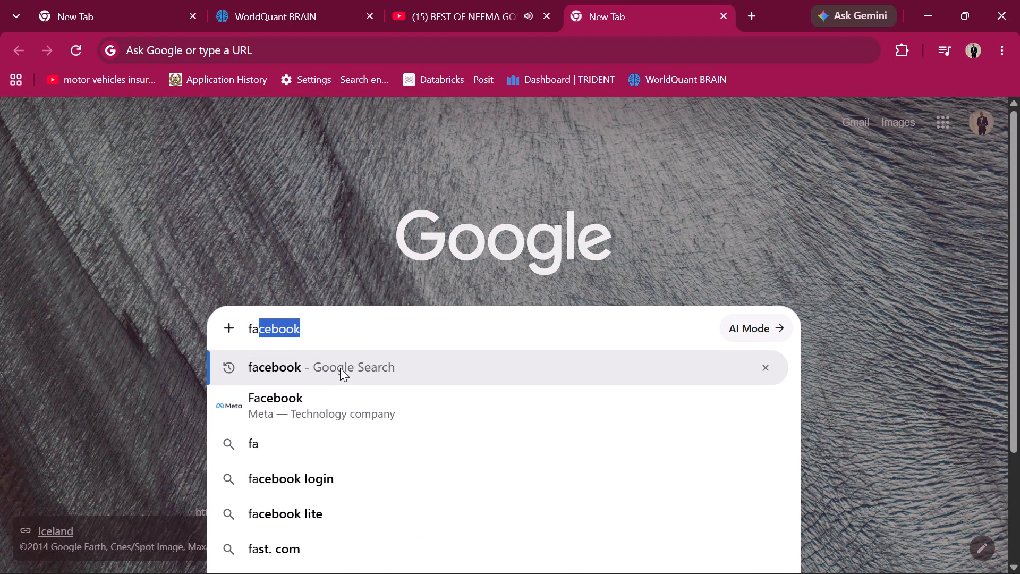
left_click(343, 367)
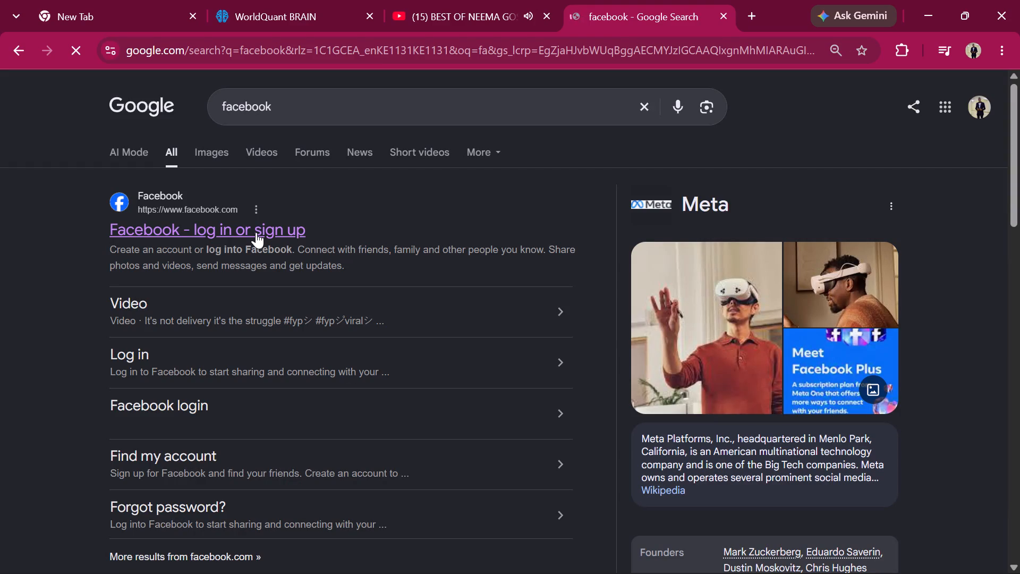
left_click(256, 232)
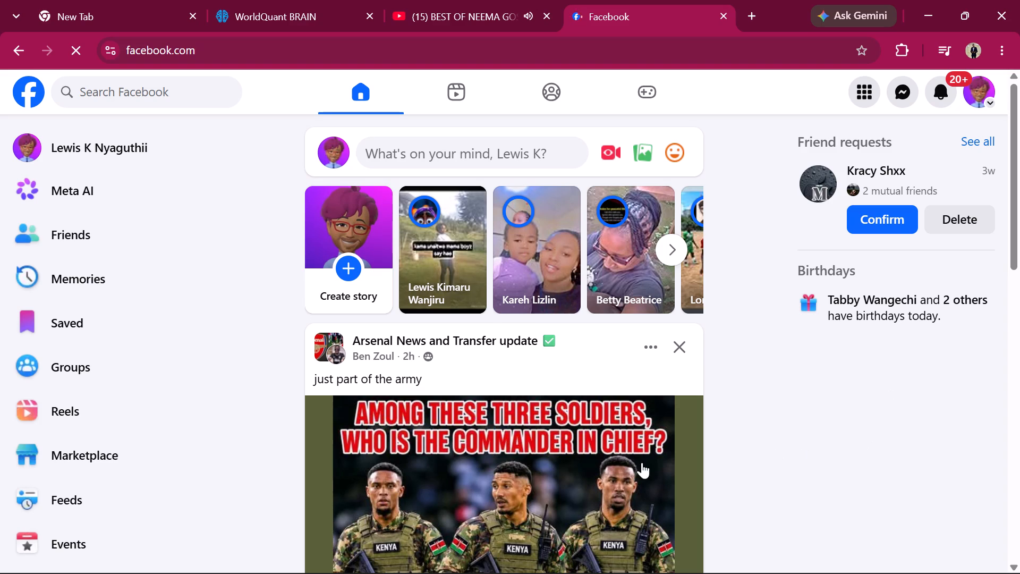
Look through the posts in the Facebook home feed.
scroll(573, 444, "down", 1)
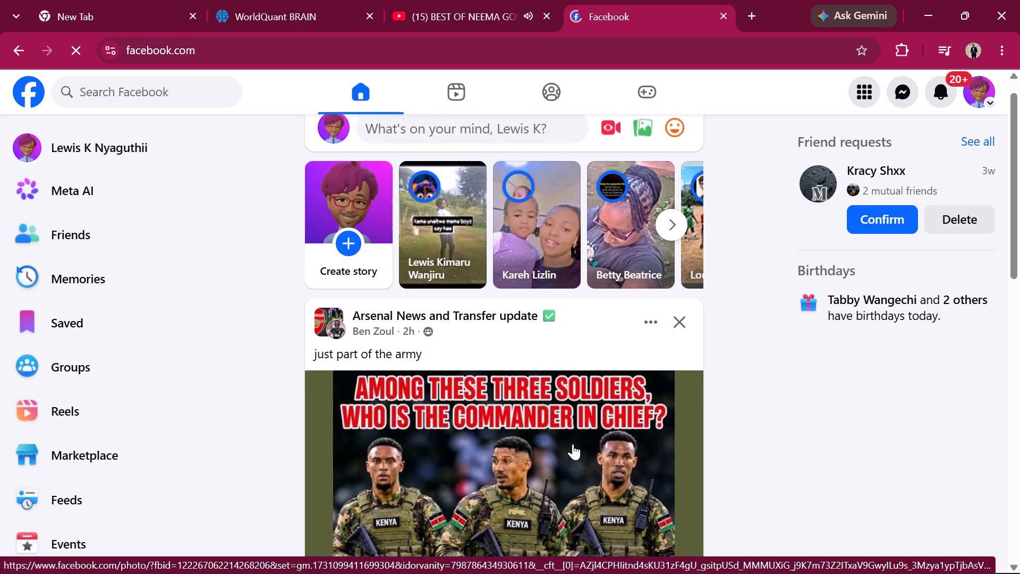
scroll(573, 444, "down", 7)
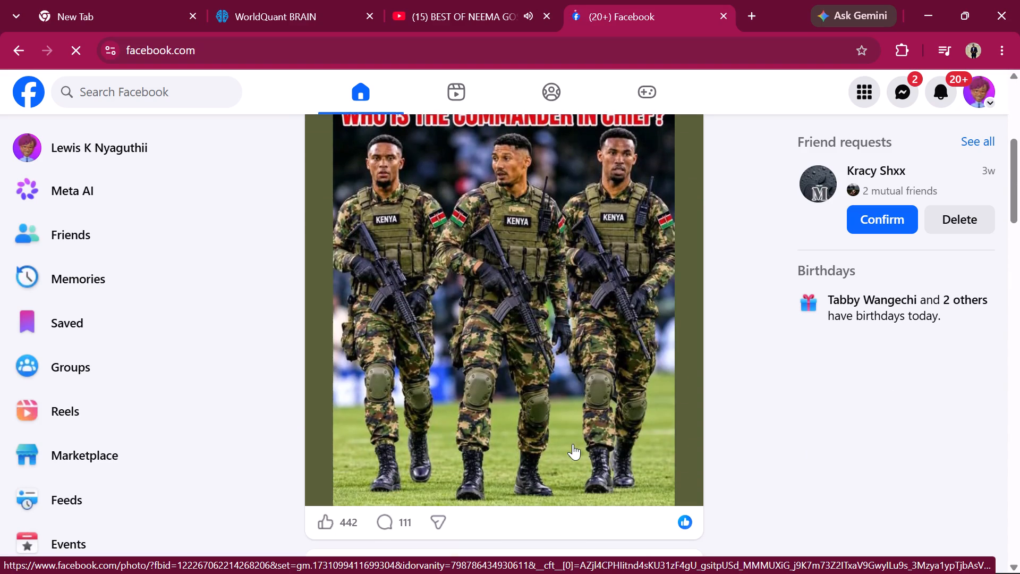
scroll(573, 444, "down", 6)
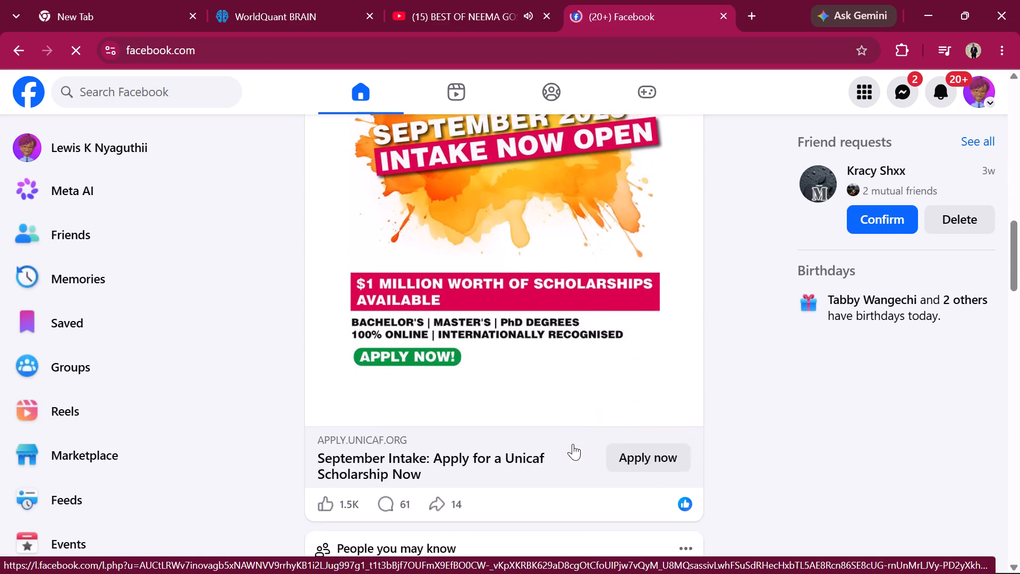
scroll(573, 444, "down", 6)
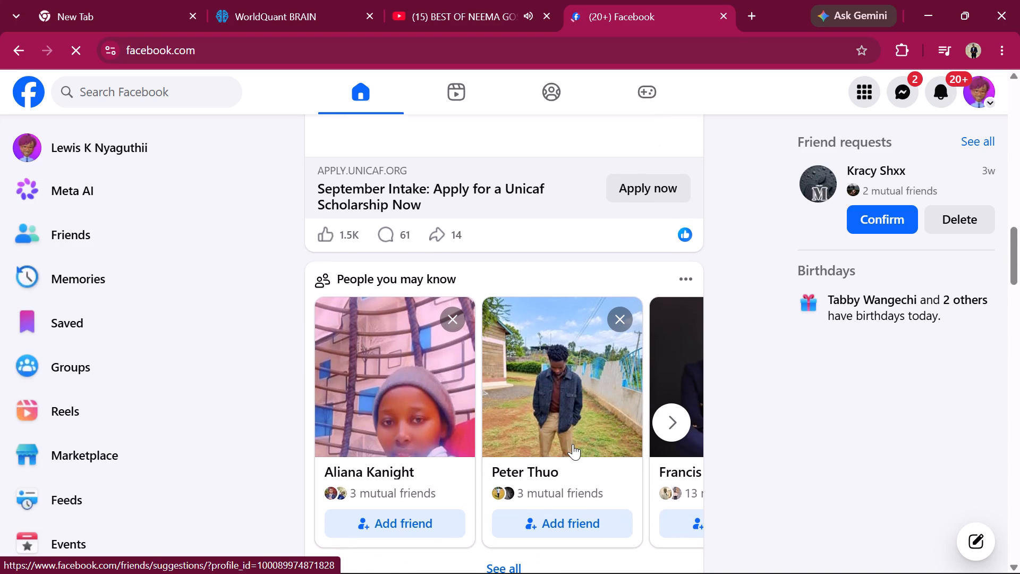
scroll(573, 444, "down", 5)
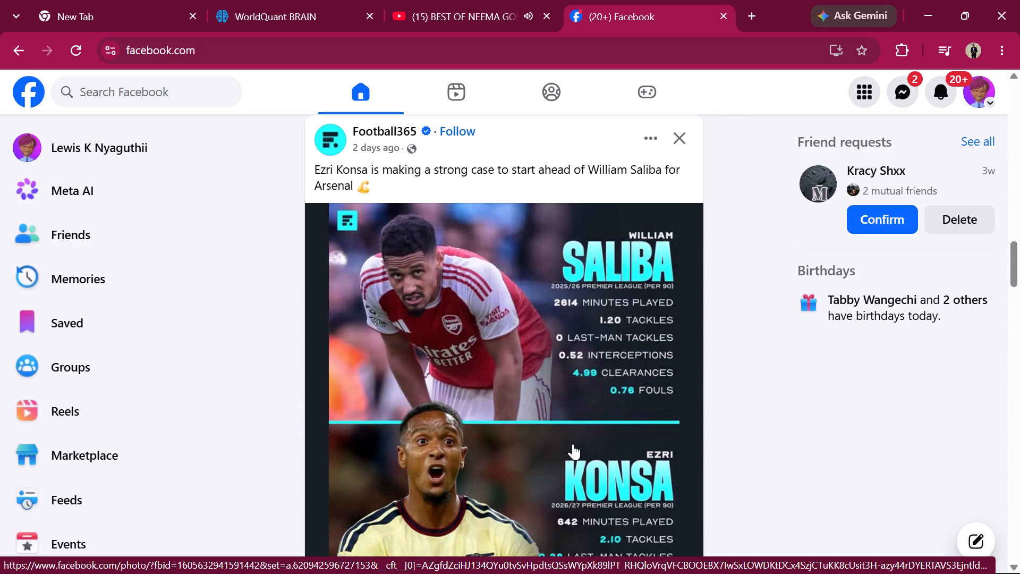
Open the Kameme FM Official page from the recent Facebook searches.
left_click(141, 78)
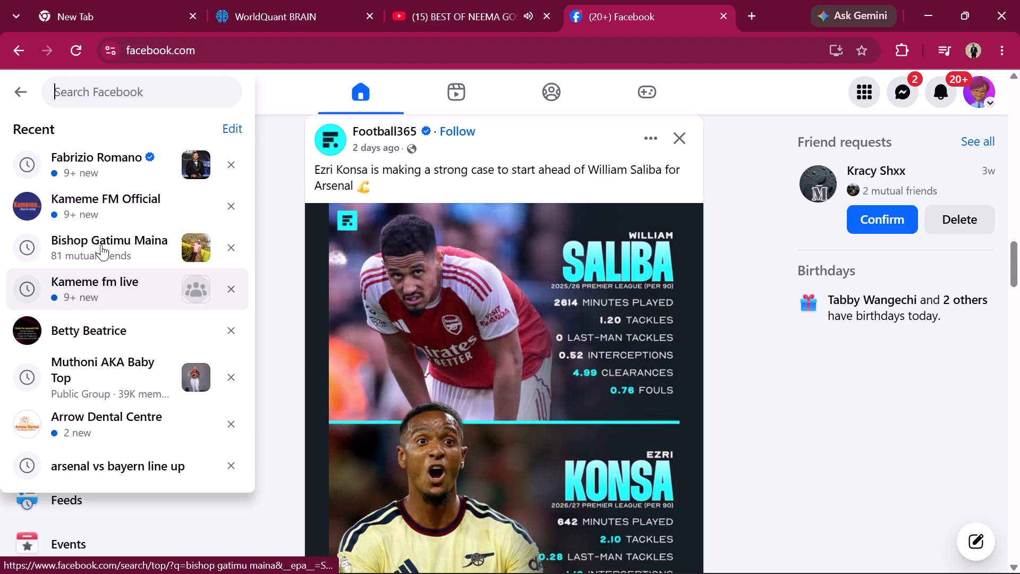
left_click(110, 215)
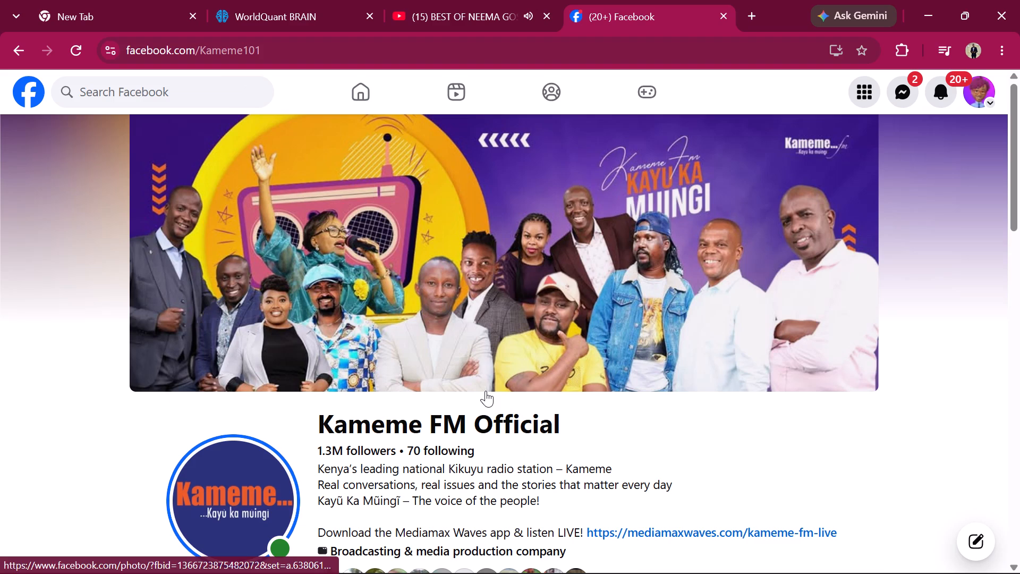
Look through the Kameme FM Official page's profile details, profile picture options and recent posts, ending back at its header.
scroll(486, 391, "down", 3)
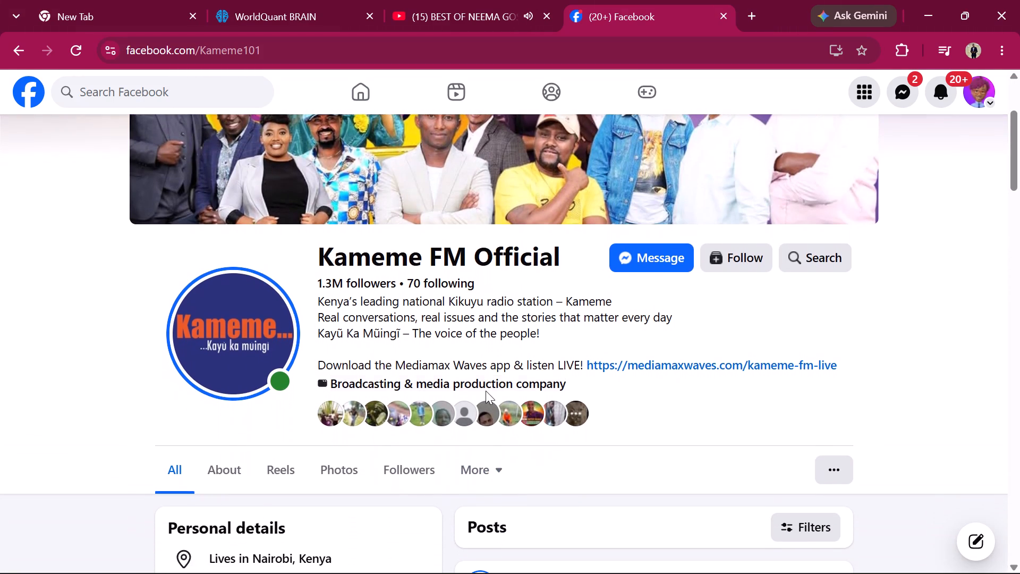
left_click(274, 376)
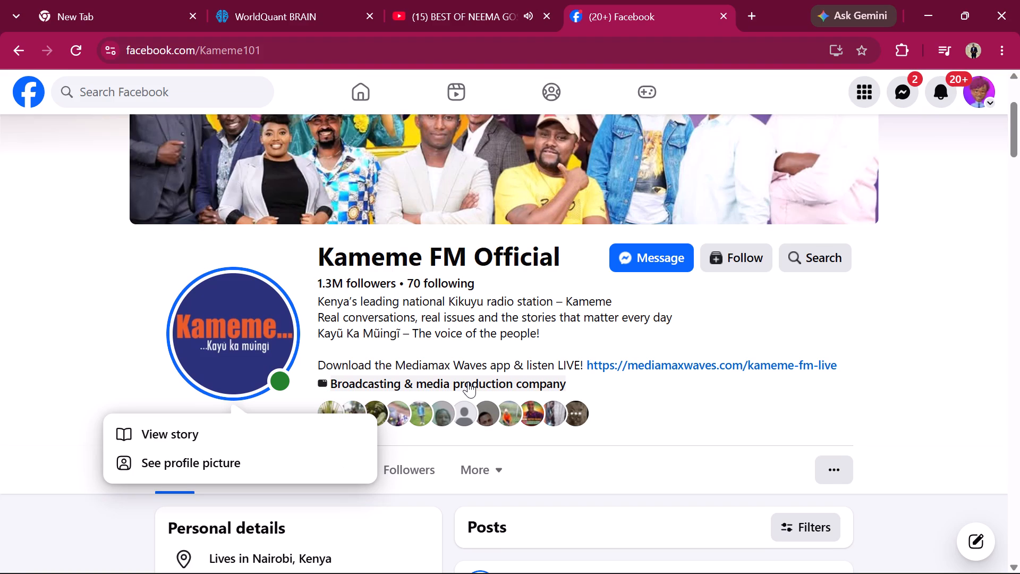
scroll(468, 382, "down", 8)
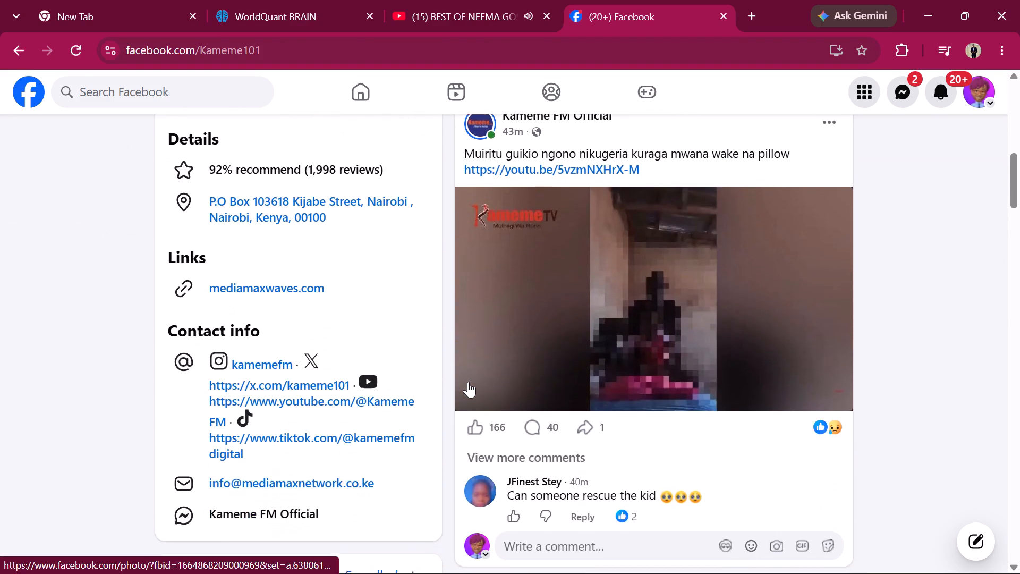
scroll(468, 382, "down", 7)
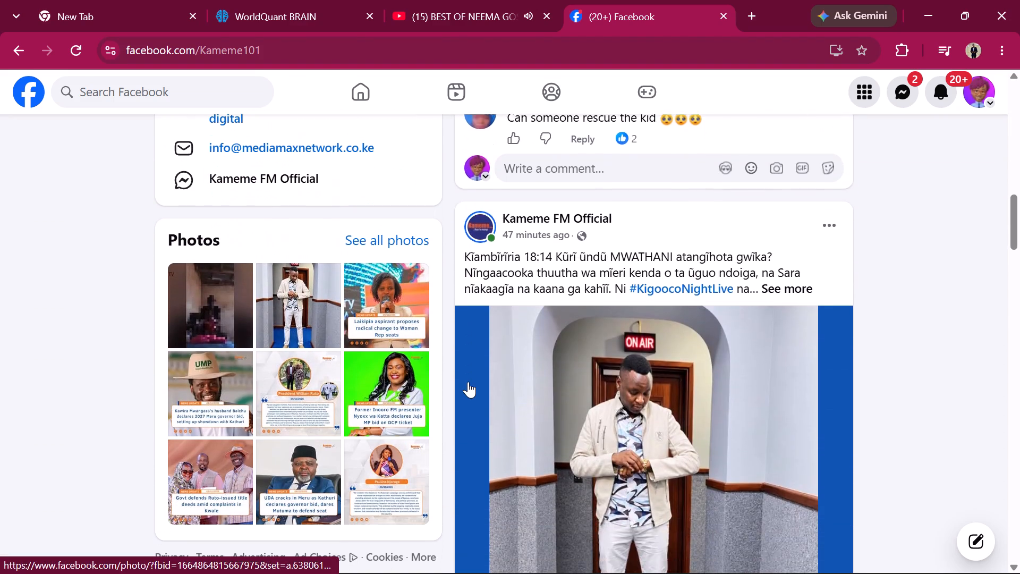
scroll(468, 382, "down", 3)
scroll(291, 369, "down", 4)
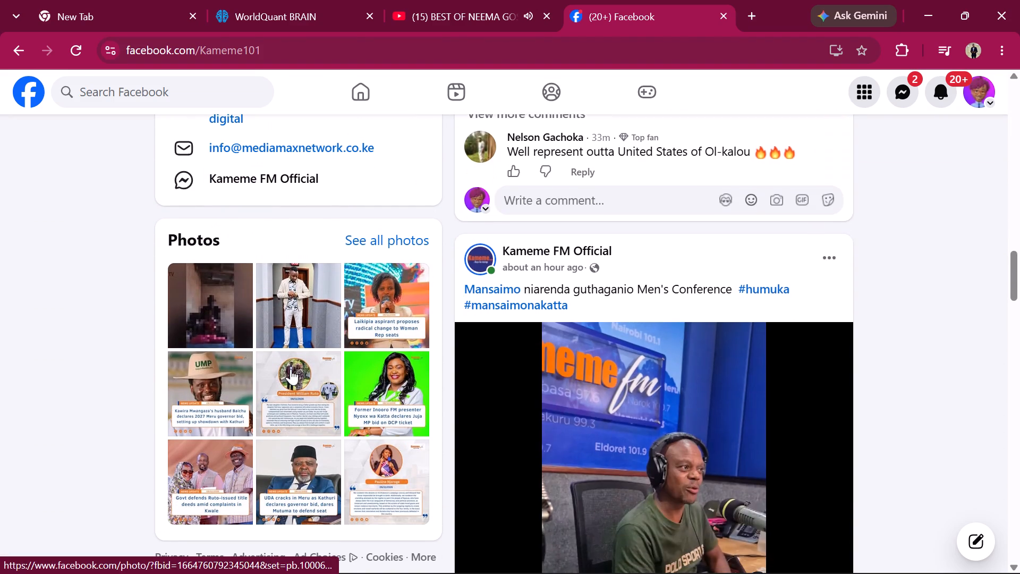
scroll(291, 369, "up", 17)
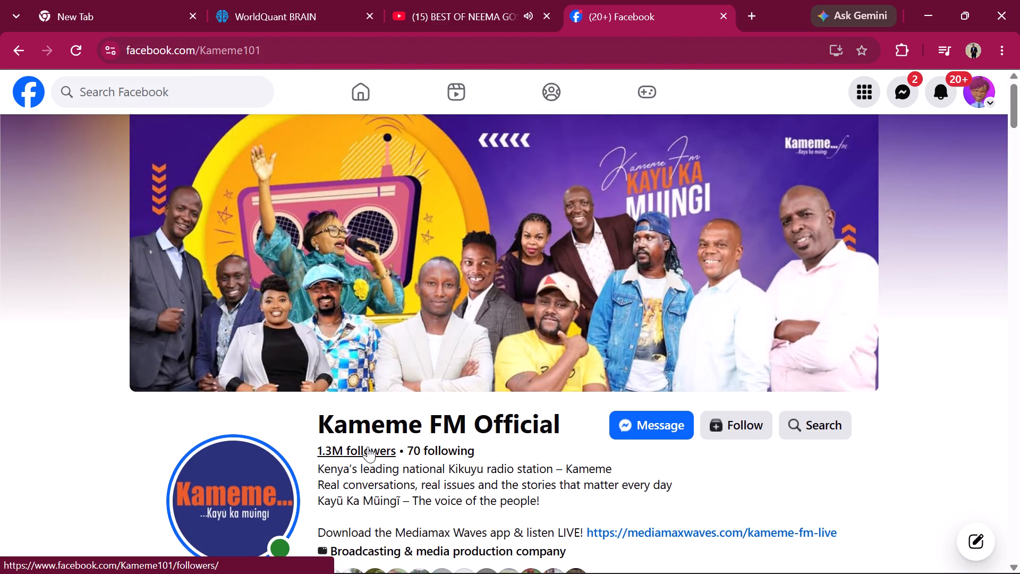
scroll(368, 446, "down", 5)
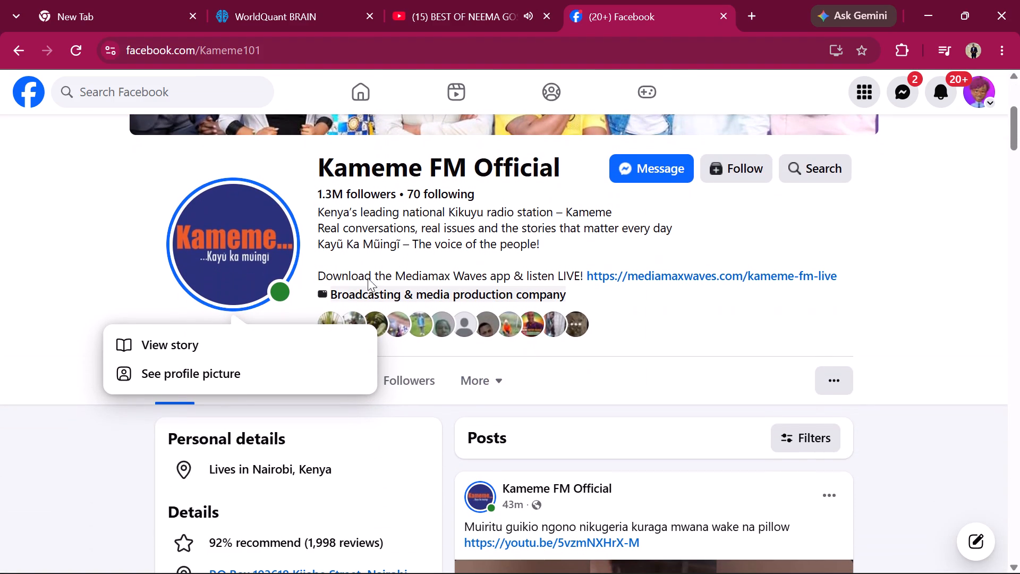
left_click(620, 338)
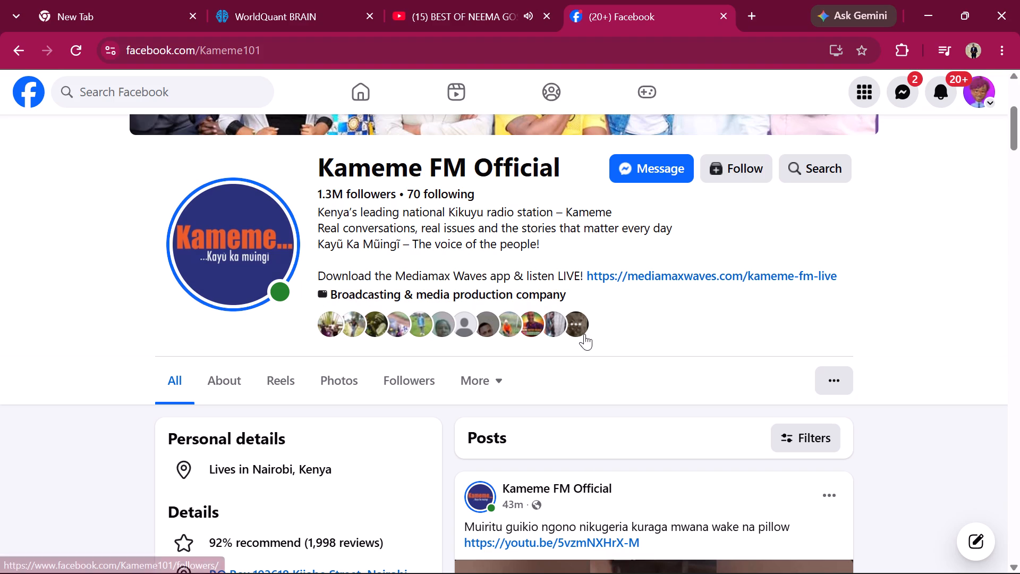
Look over the Kameme FM Official page's profile details and its most recent post.
left_click(268, 272)
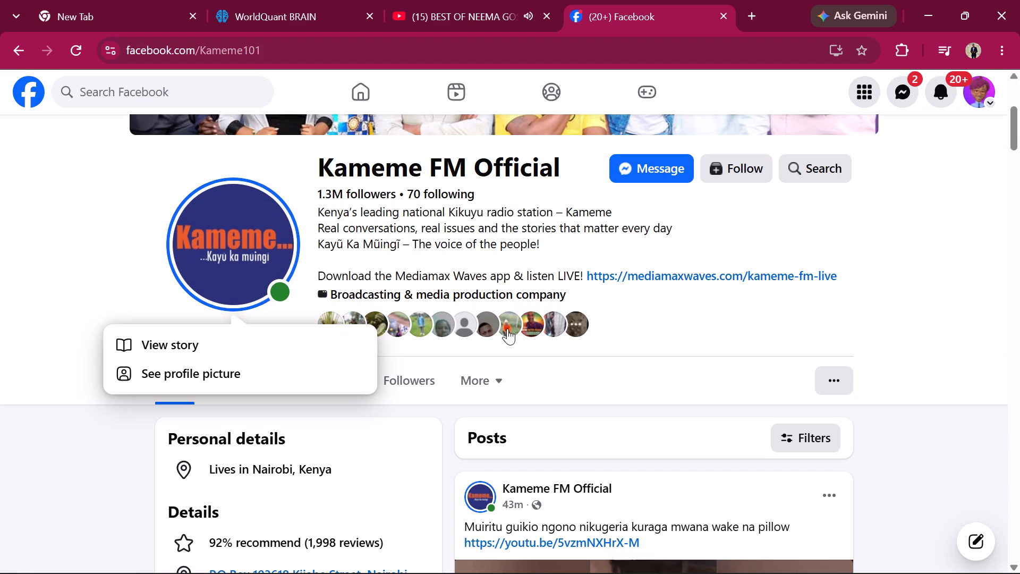
left_click(601, 382)
scroll(249, 382, "down", 2)
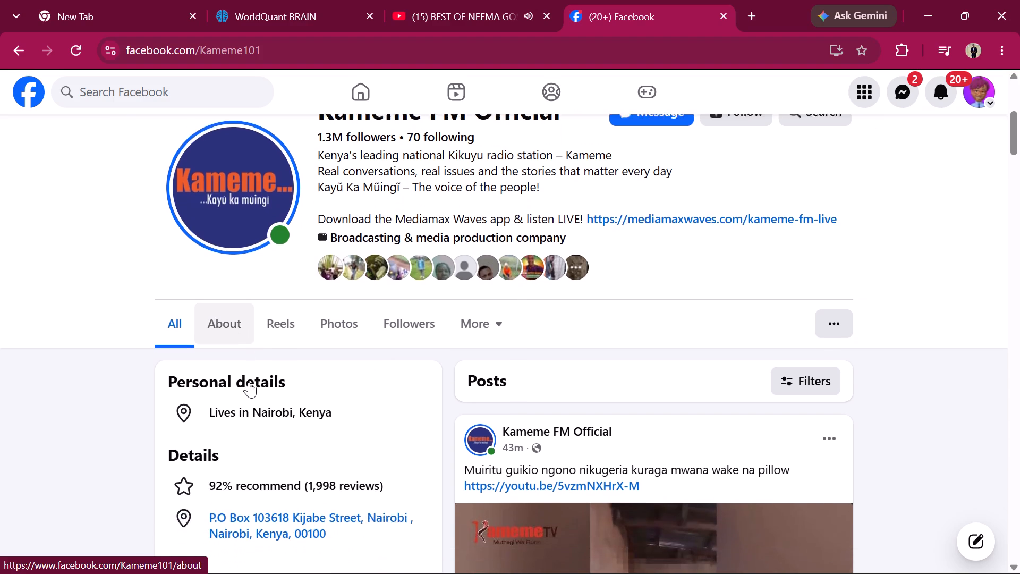
scroll(249, 382, "down", 4)
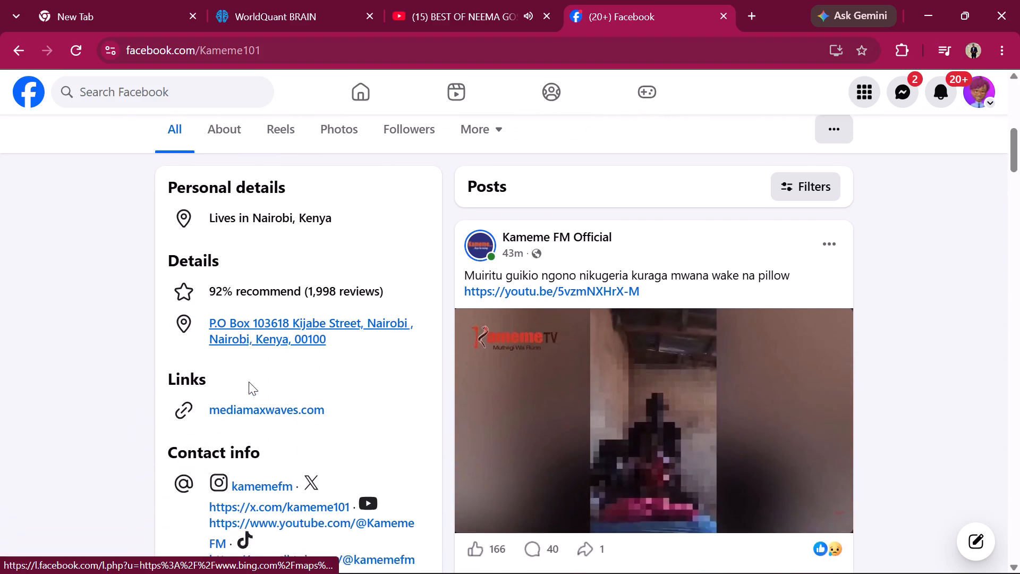
scroll(249, 382, "down", 2)
scroll(249, 382, "up", 6)
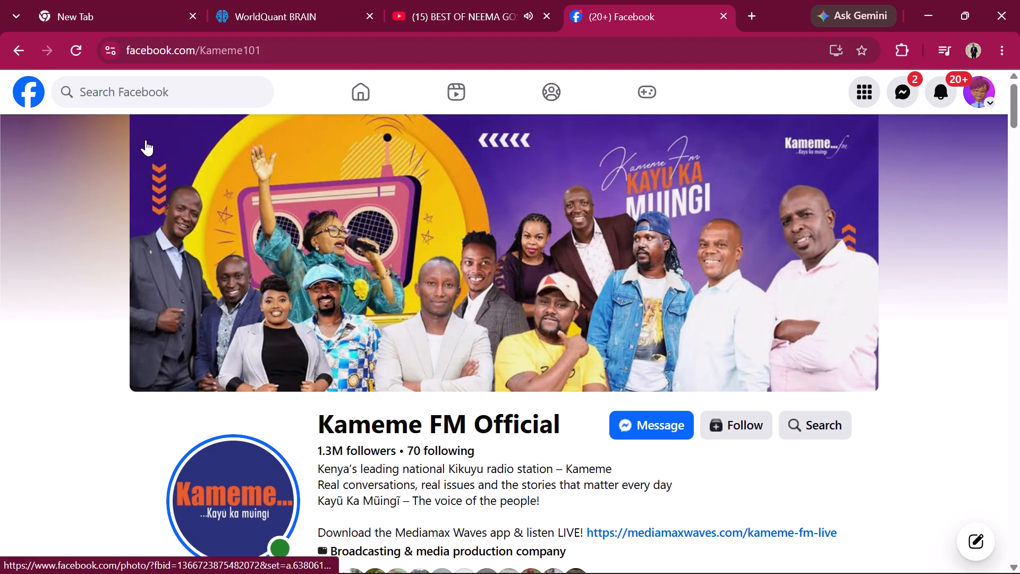
Repeat the recent Facebook search for "Kameme fm live" and look through the groups and first posts found.
left_click(80, 78)
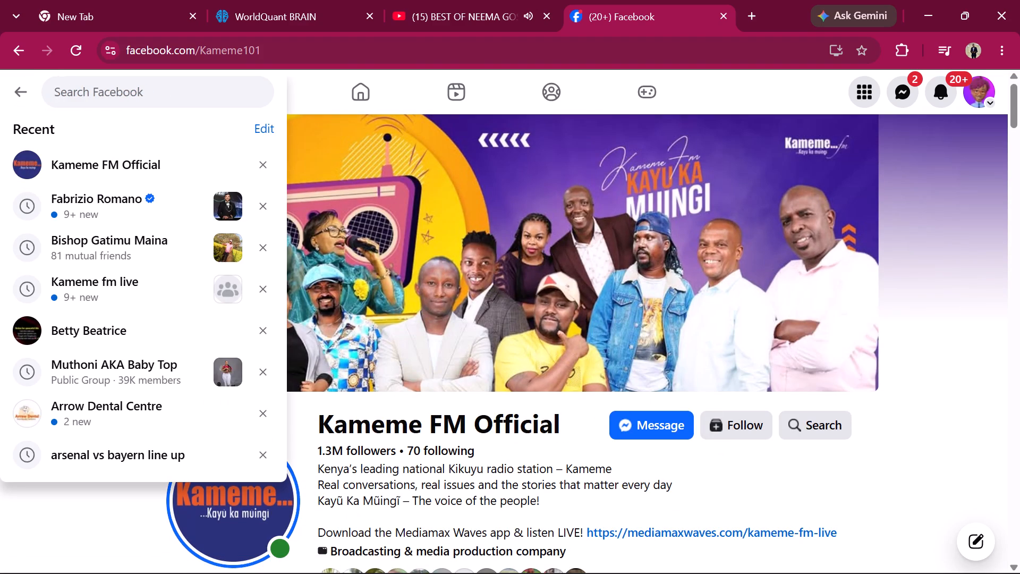
left_click(80, 277)
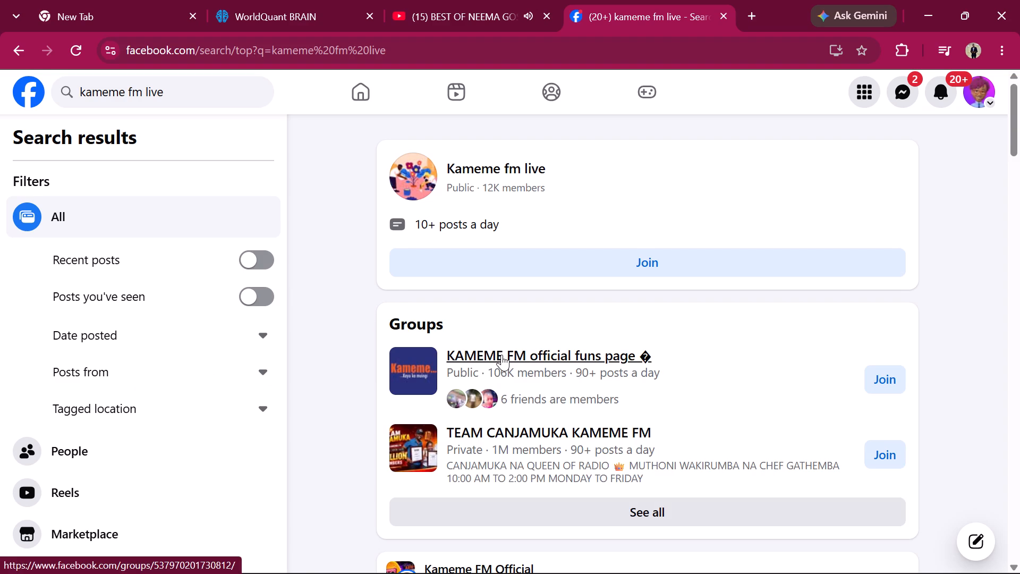
scroll(501, 354, "down", 6)
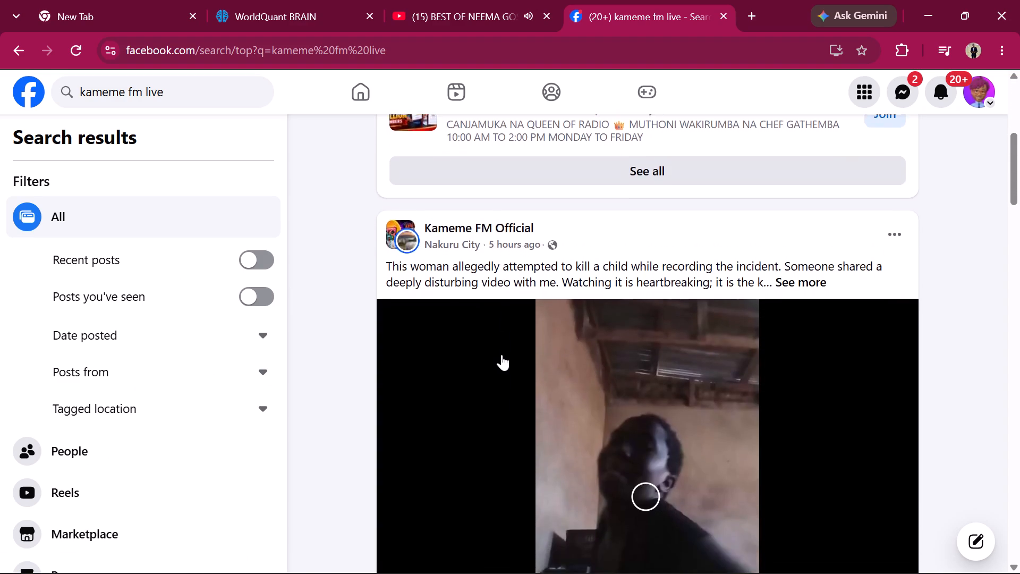
scroll(501, 354, "down", 4)
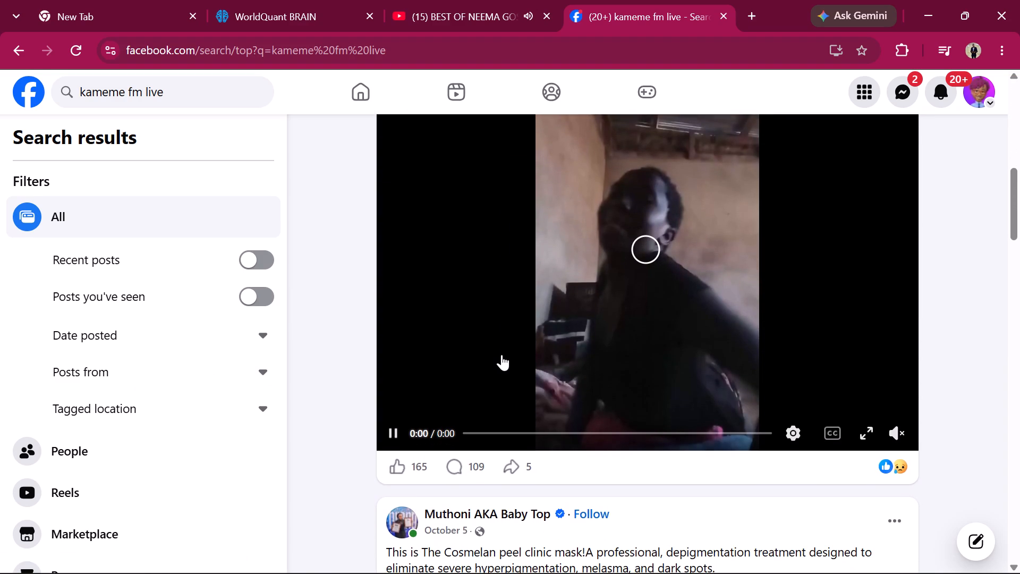
scroll(501, 354, "up", 1)
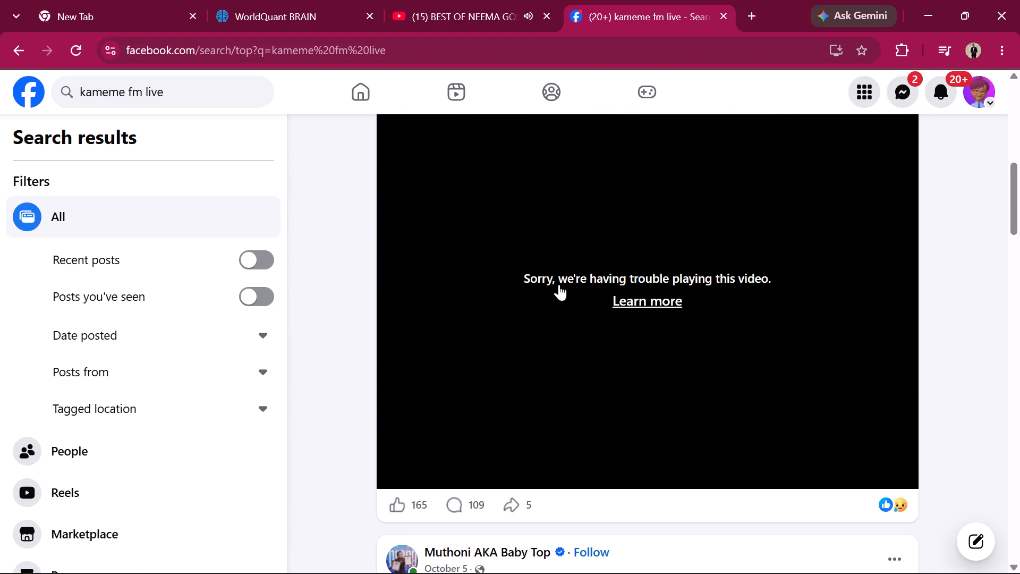
Open the help information for the Kameme FM Official video that cannot be played, and return to the search results.
left_click(641, 300)
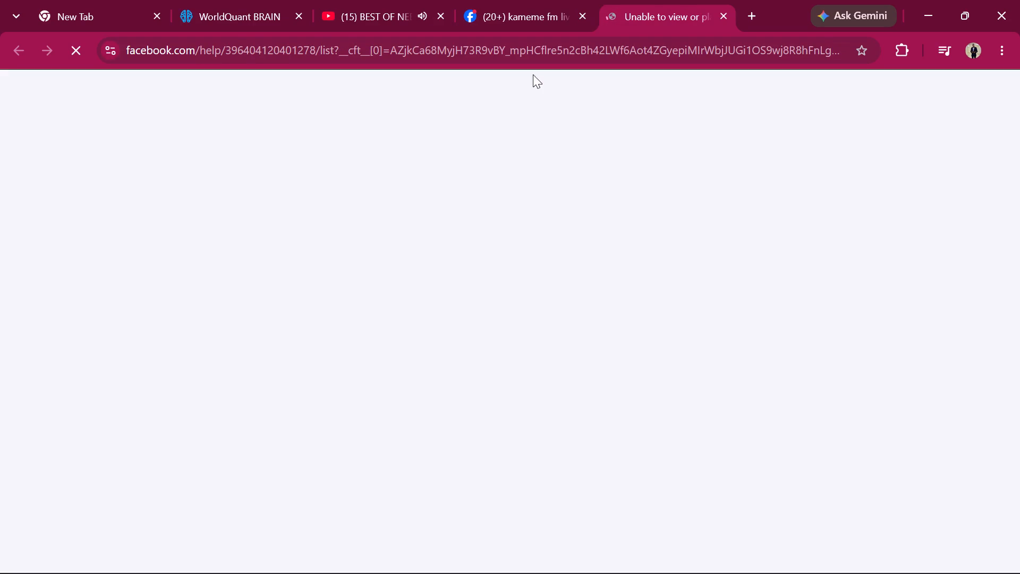
left_click(528, 16)
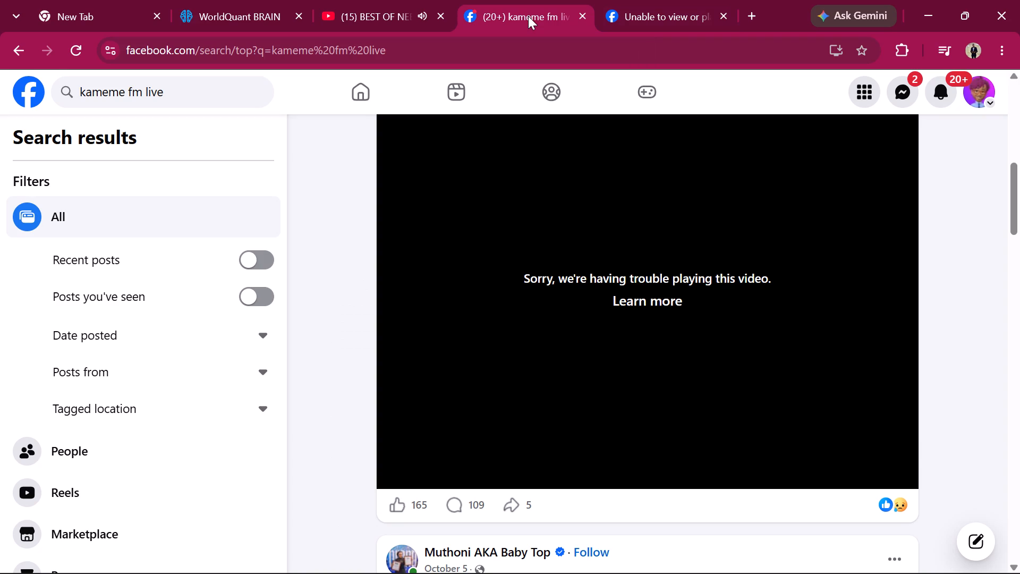
Browse the remaining posts in the "kameme fm live" search results.
scroll(644, 292, "down", 2)
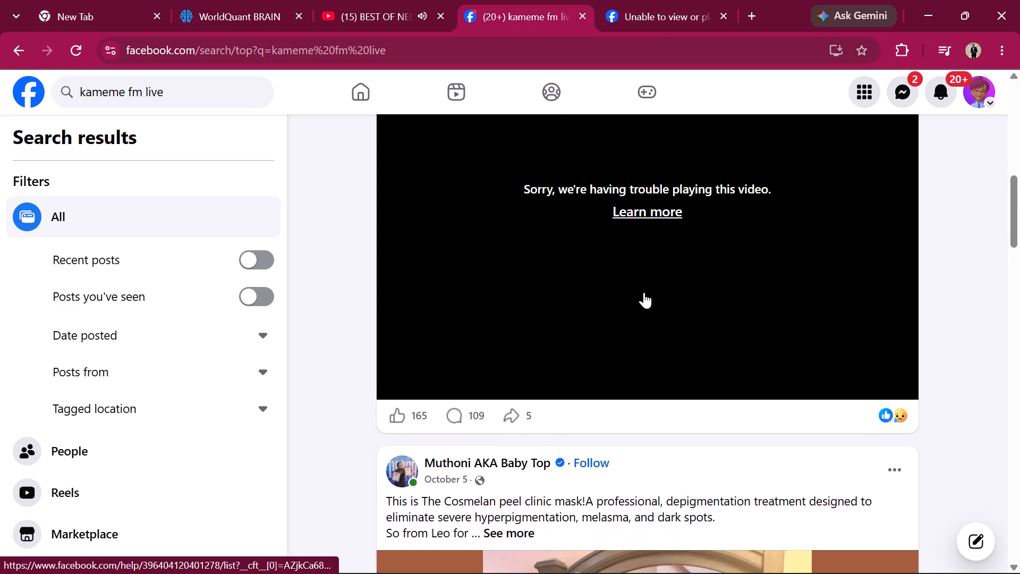
scroll(644, 292, "down", 6)
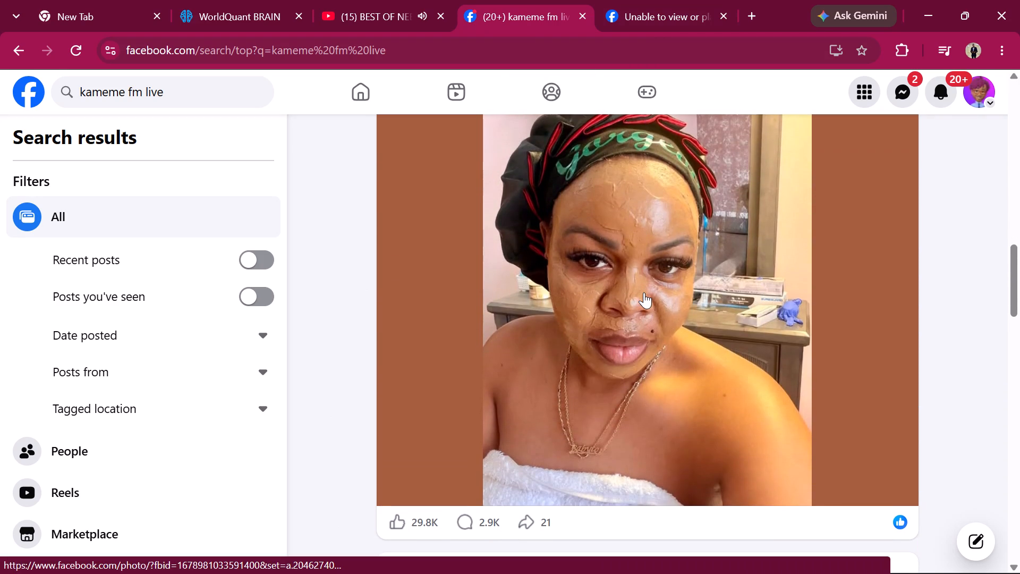
scroll(644, 292, "up", 4)
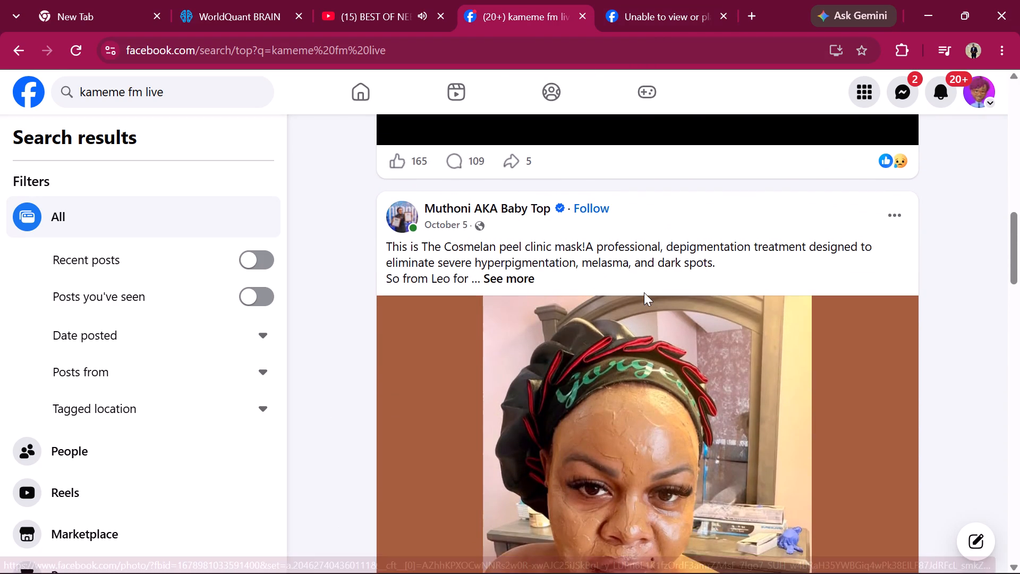
scroll(644, 292, "down", 11)
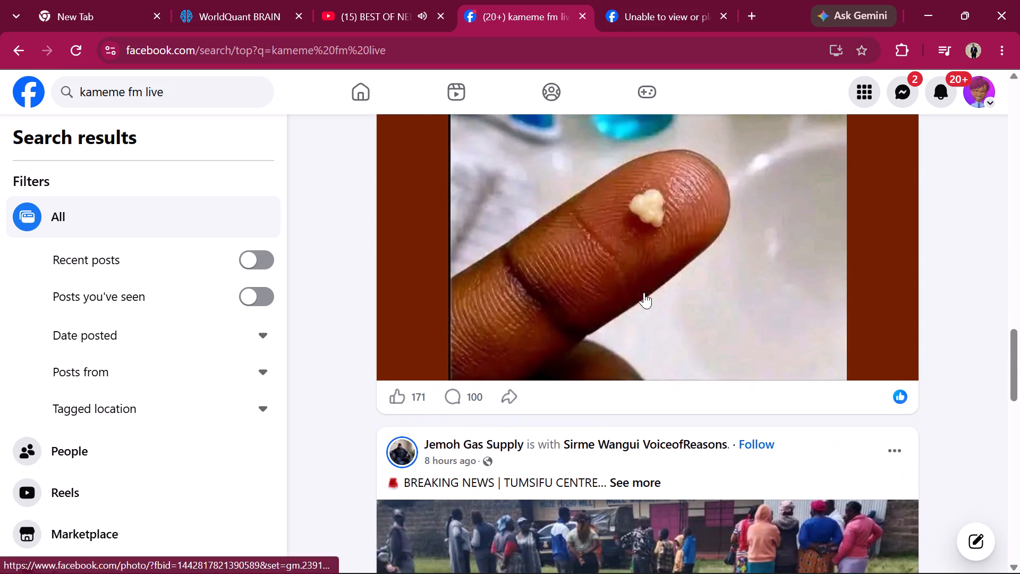
scroll(644, 292, "down", 6)
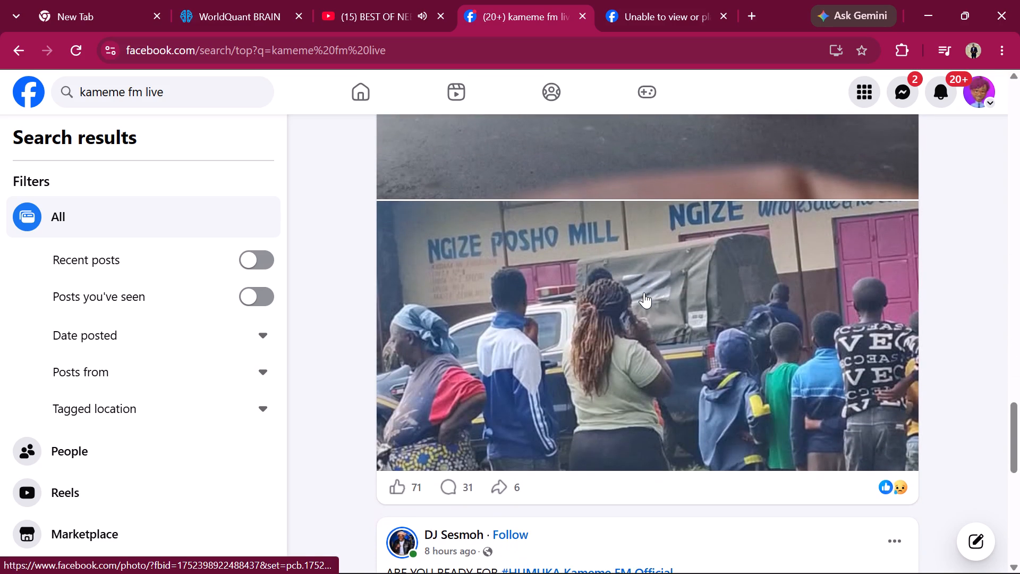
scroll(644, 292, "down", 1)
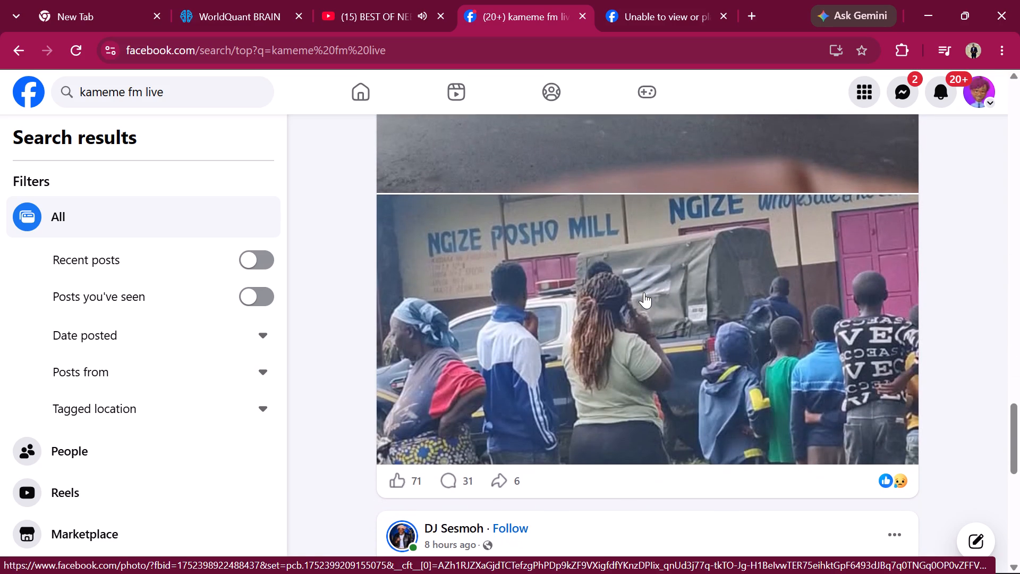
scroll(644, 292, "down", 6)
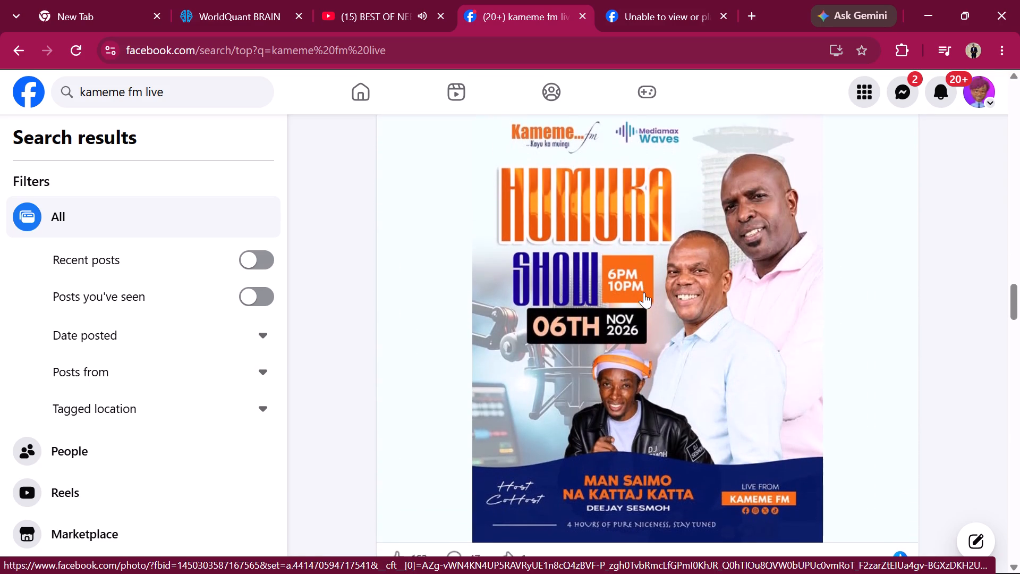
scroll(644, 292, "down", 7)
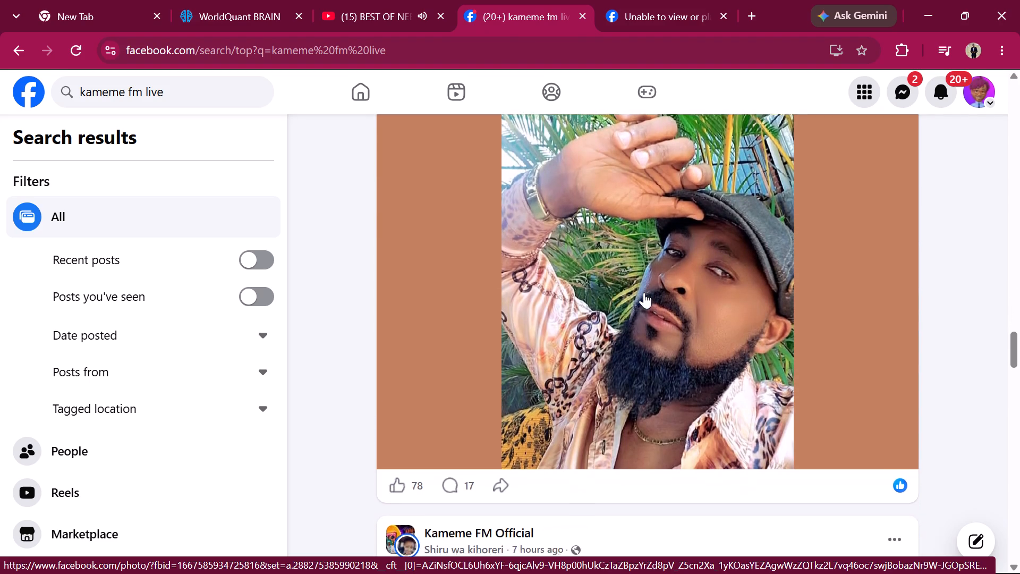
scroll(644, 292, "down", 6)
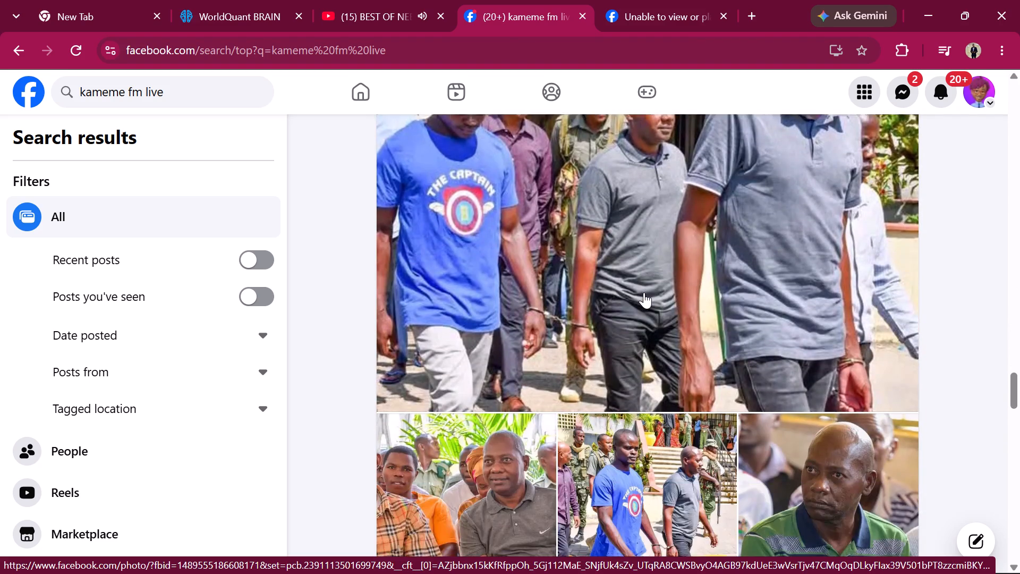
scroll(644, 292, "up", 2)
scroll(644, 292, "down", 2)
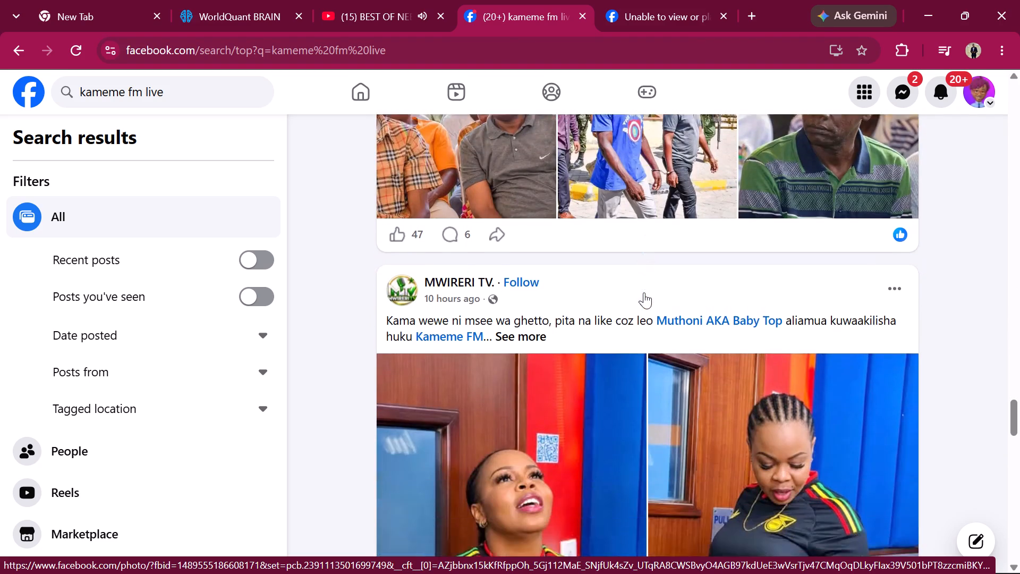
scroll(644, 292, "down", 6)
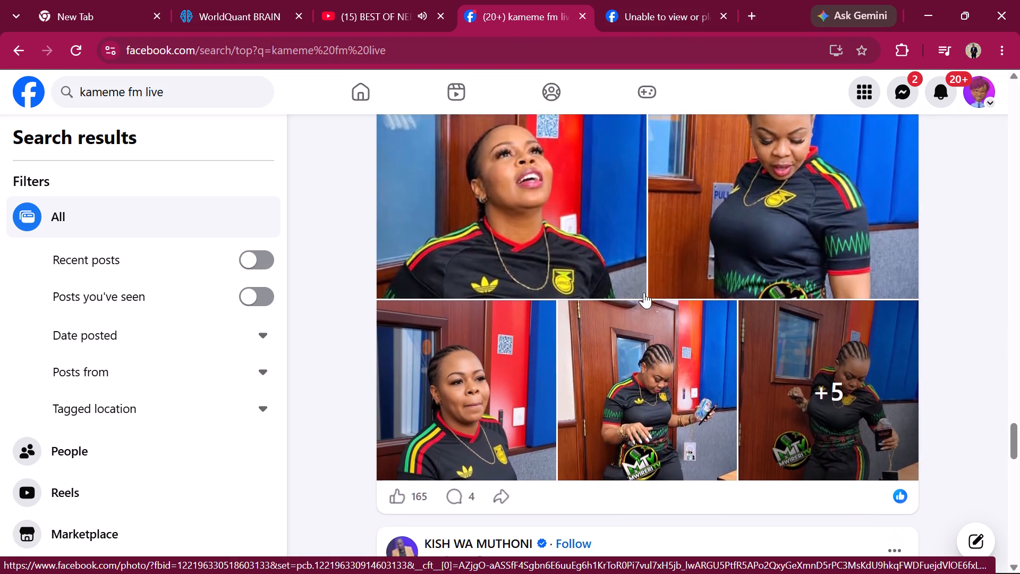
scroll(644, 292, "down", 6)
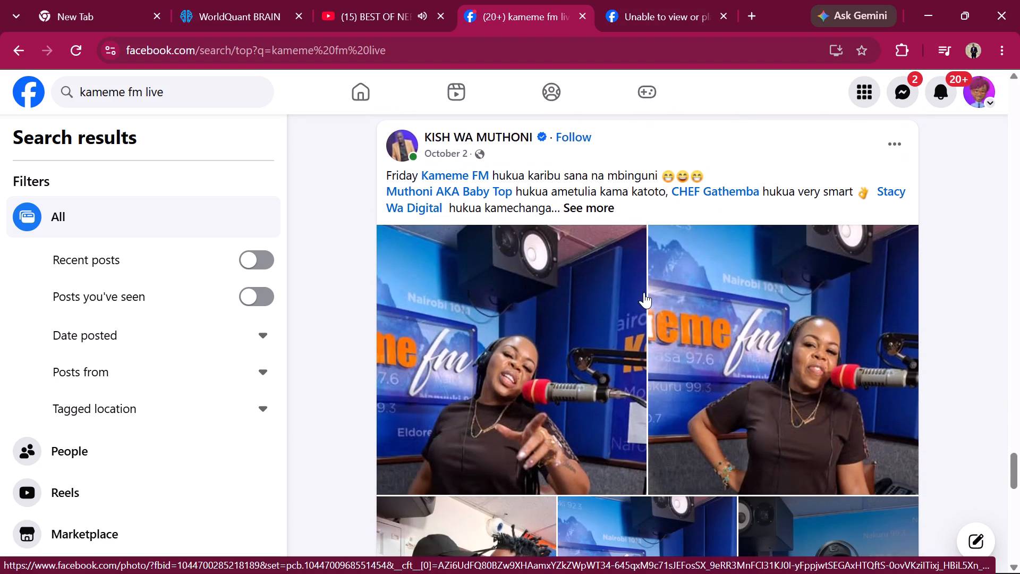
scroll(644, 292, "down", 3)
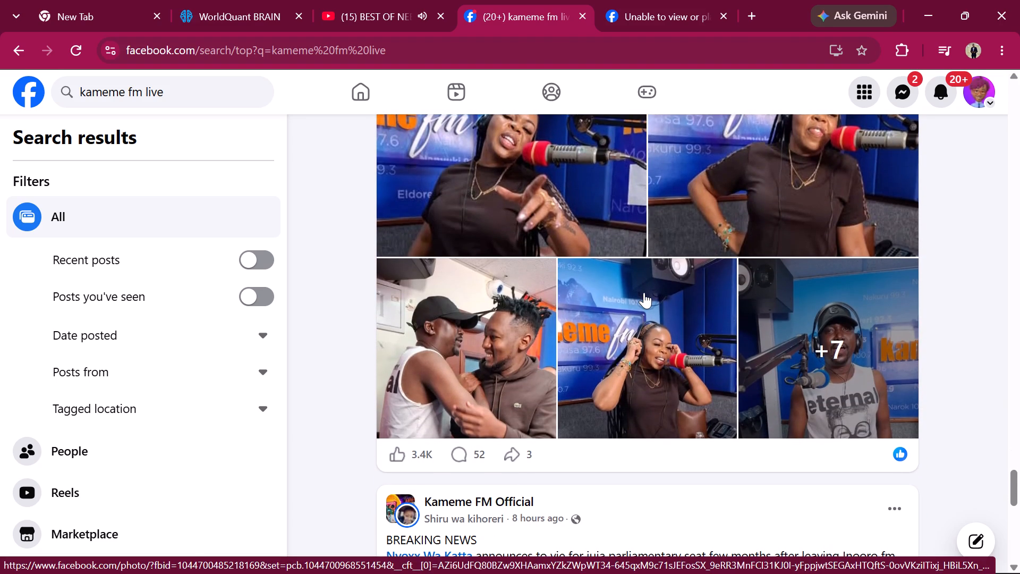
scroll(644, 292, "down", 18)
scroll(644, 292, "down", 4)
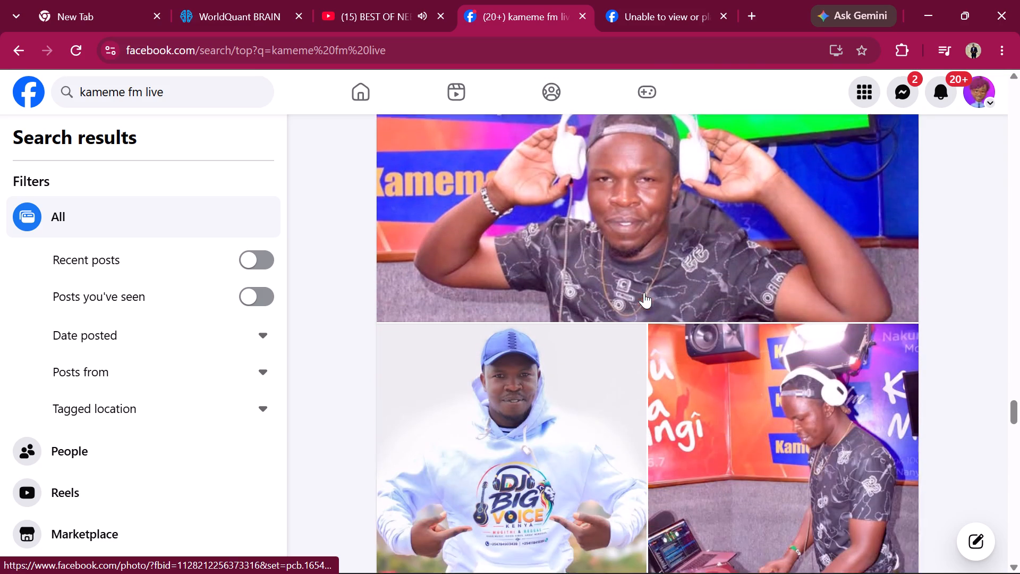
scroll(644, 292, "down", 3)
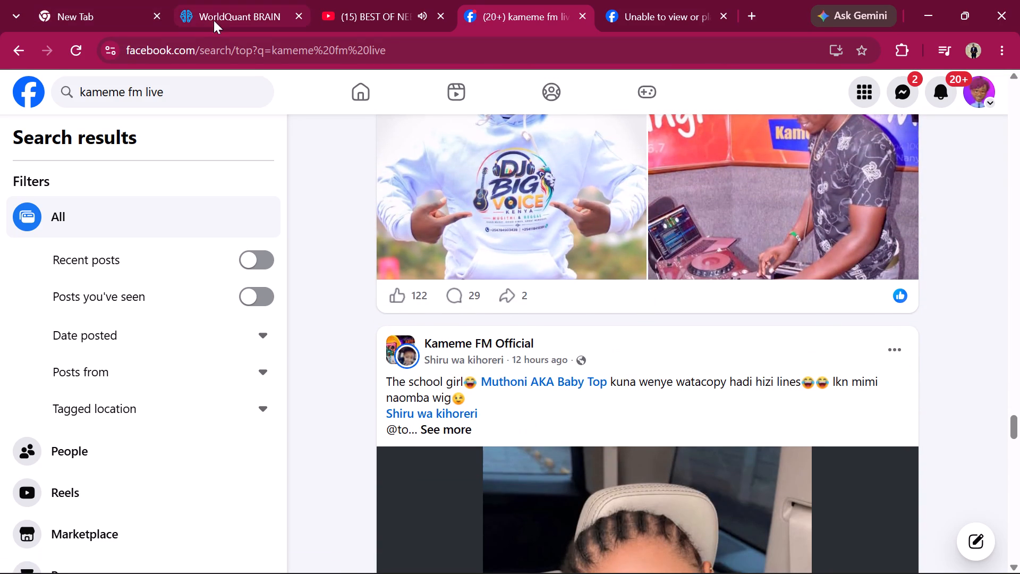
Switch back to WorldQuant BRAIN and start the full simulation of Super Simulation 18 again.
left_click(218, 16)
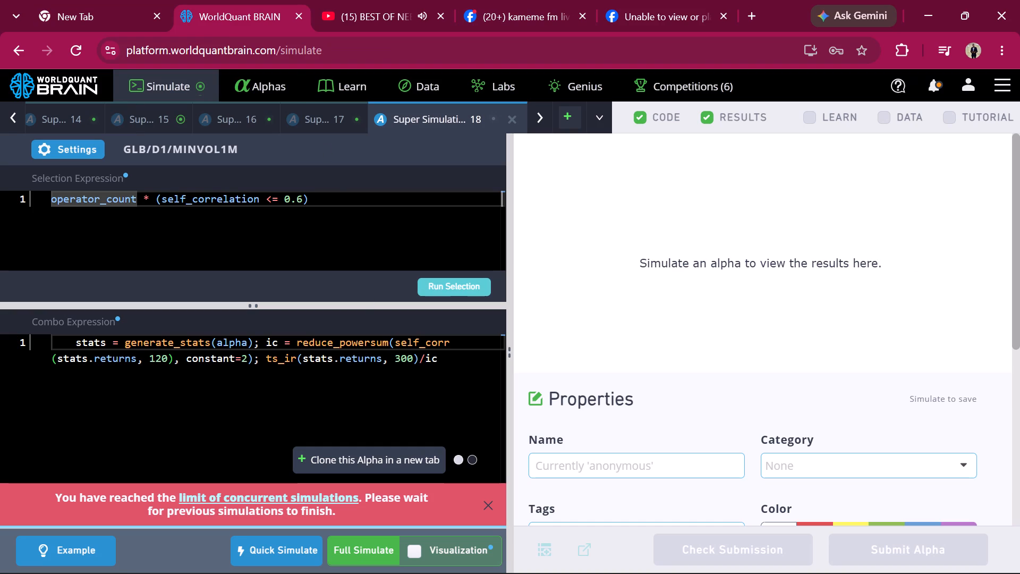
left_click(373, 551)
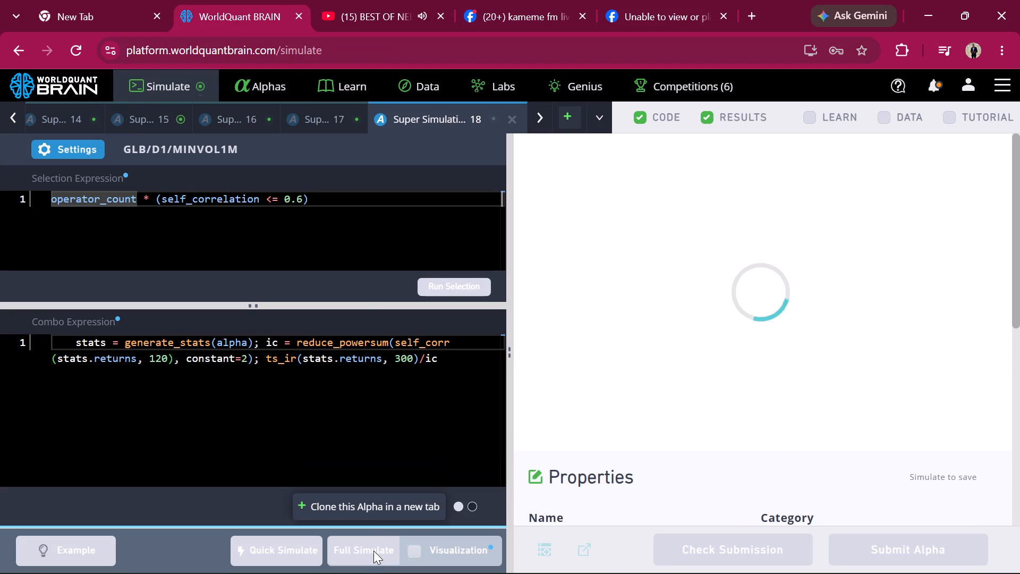
Open Super Simulation 15 and show the test period in its results.
left_click(162, 119)
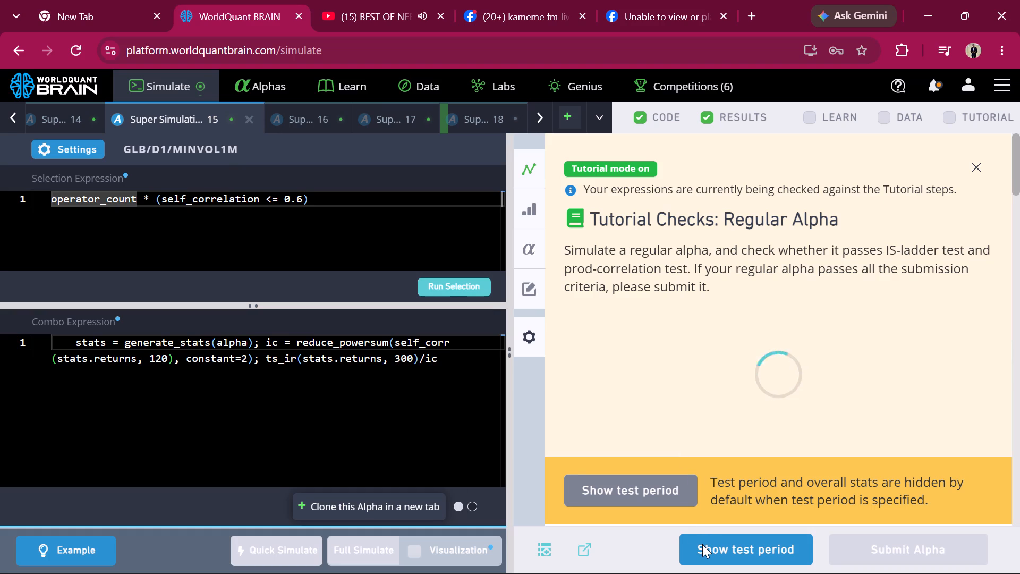
left_click(702, 544)
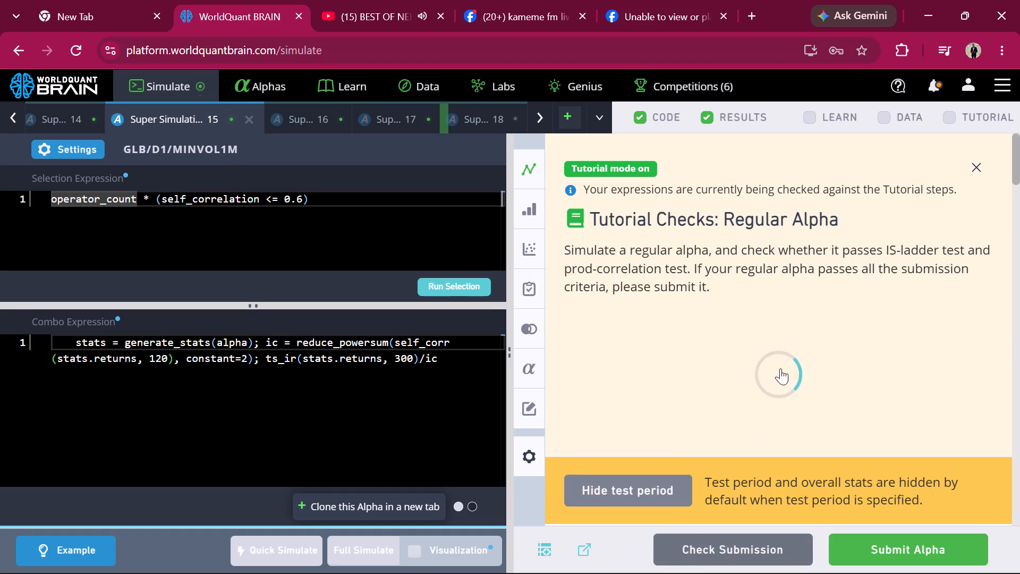
Switch Super Simulation 15's IS Summary to the IS period and review its aggregate, regional and investability constrained data.
scroll(787, 353, "down", 7)
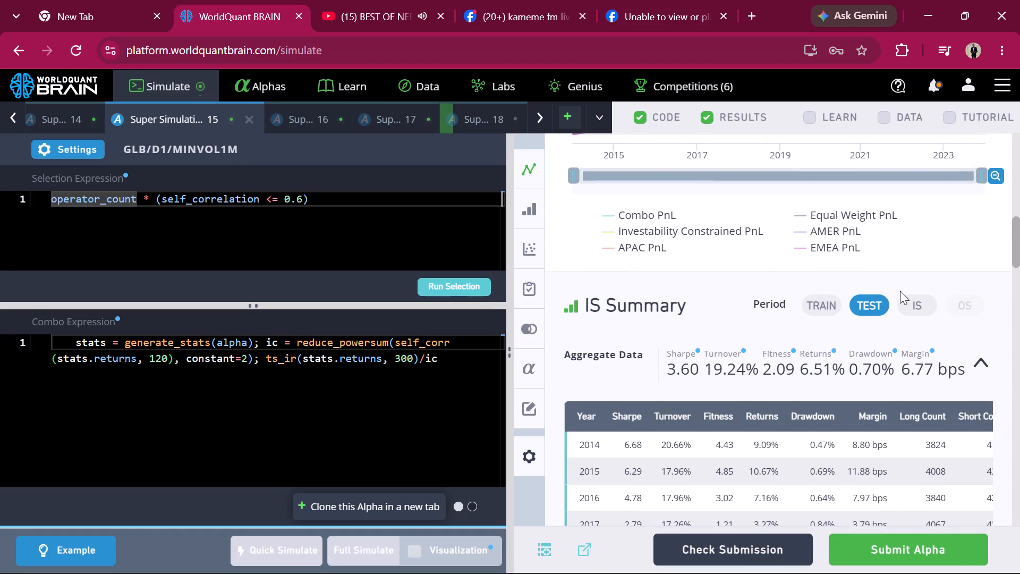
left_click(907, 300)
scroll(907, 300, "down", 1)
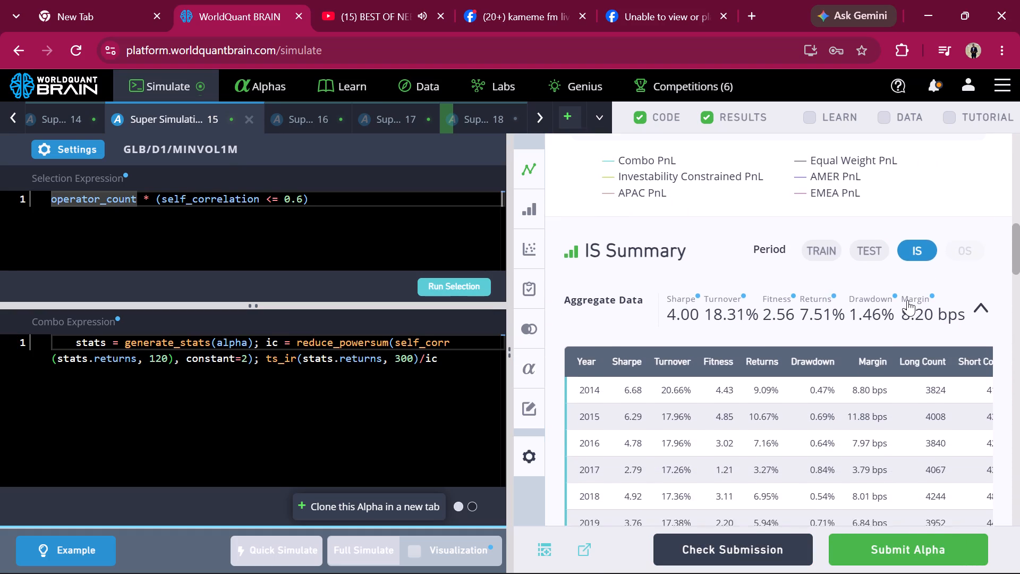
scroll(907, 300, "down", 9)
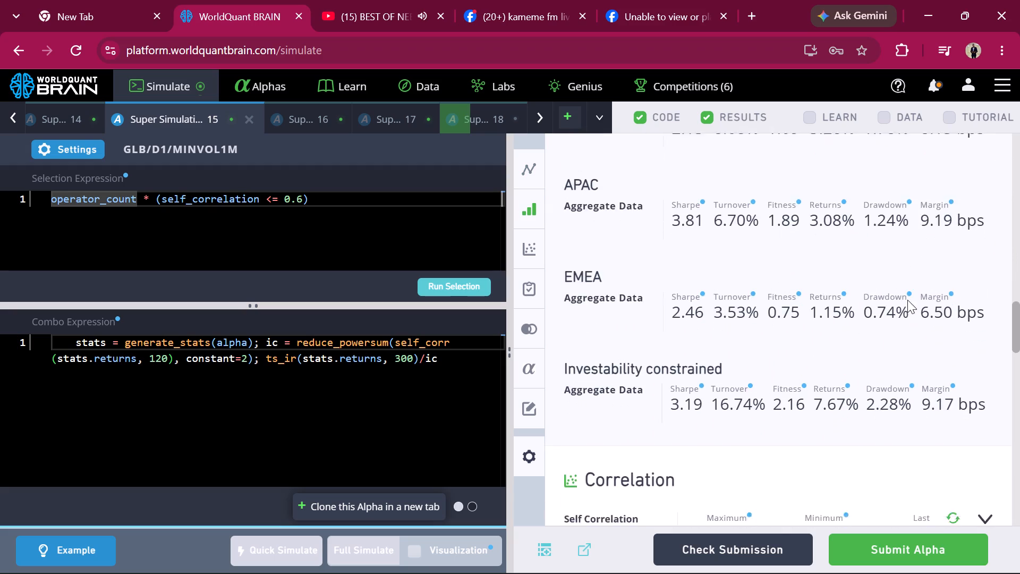
Run the Prod Correlation and Self Correlation checks for Super Simulation 15.
scroll(907, 300, "down", 3)
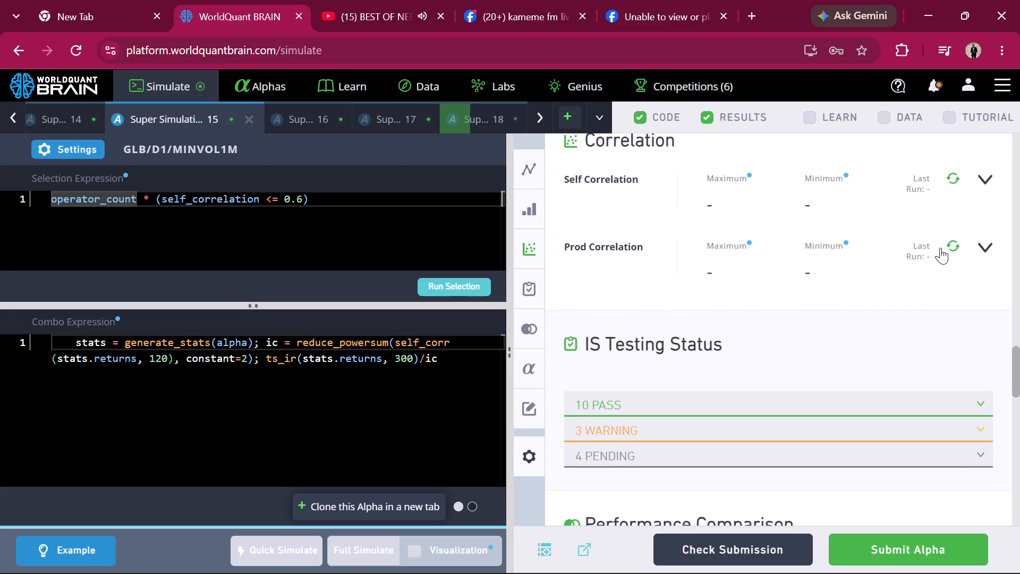
left_click(949, 248)
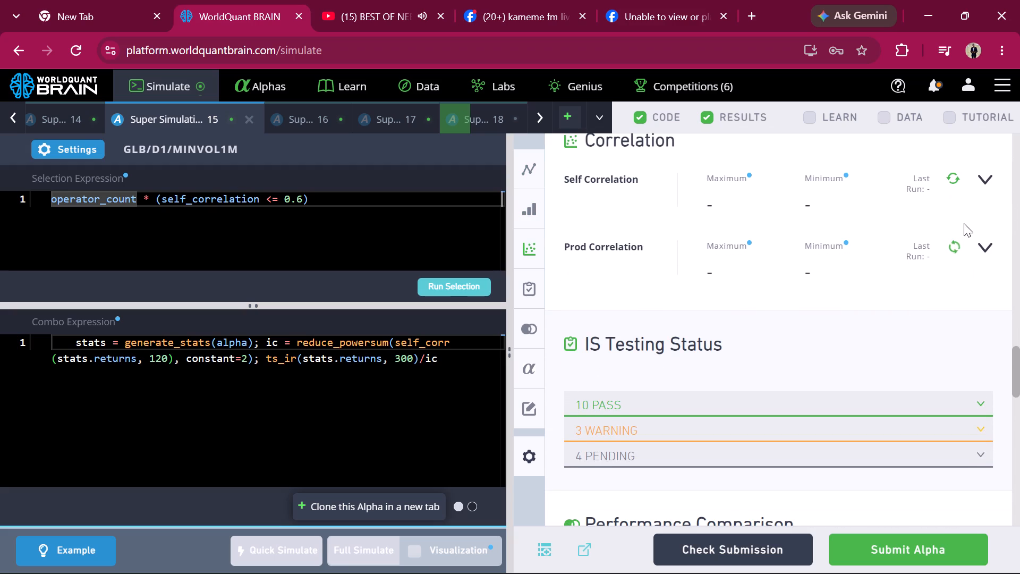
left_click(956, 182)
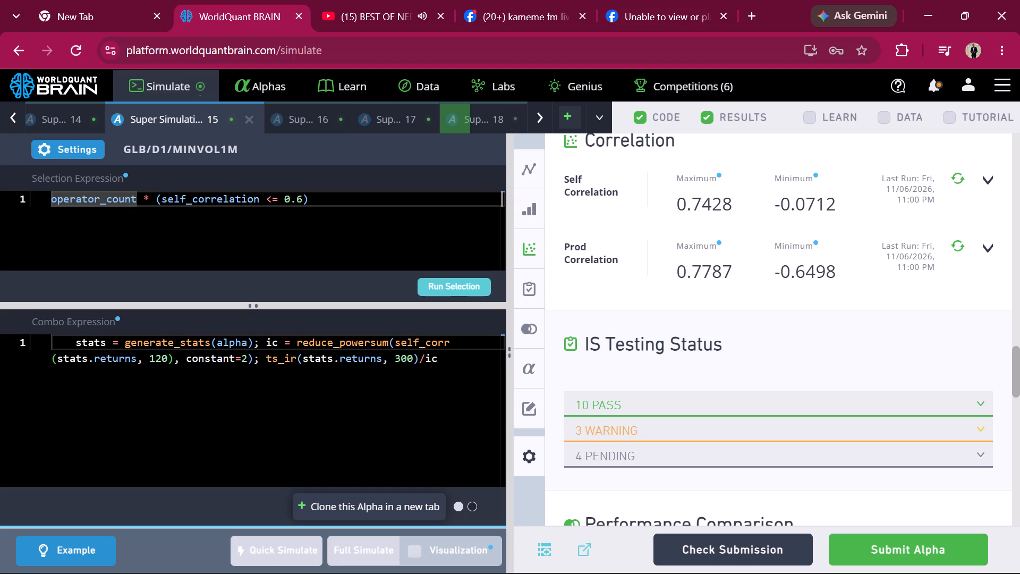
Set the ts_ir lookback in Super Simulation 15's combo expression to 10 and try to start the full simulation.
double_click(415, 359)
key("BackSpace")
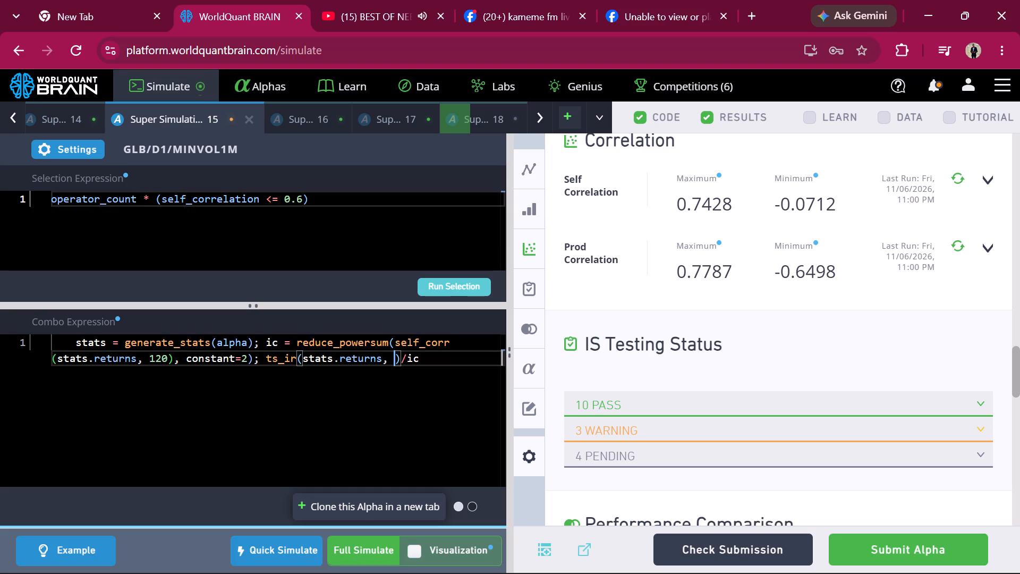
key("1")
key("0")
left_click(359, 548)
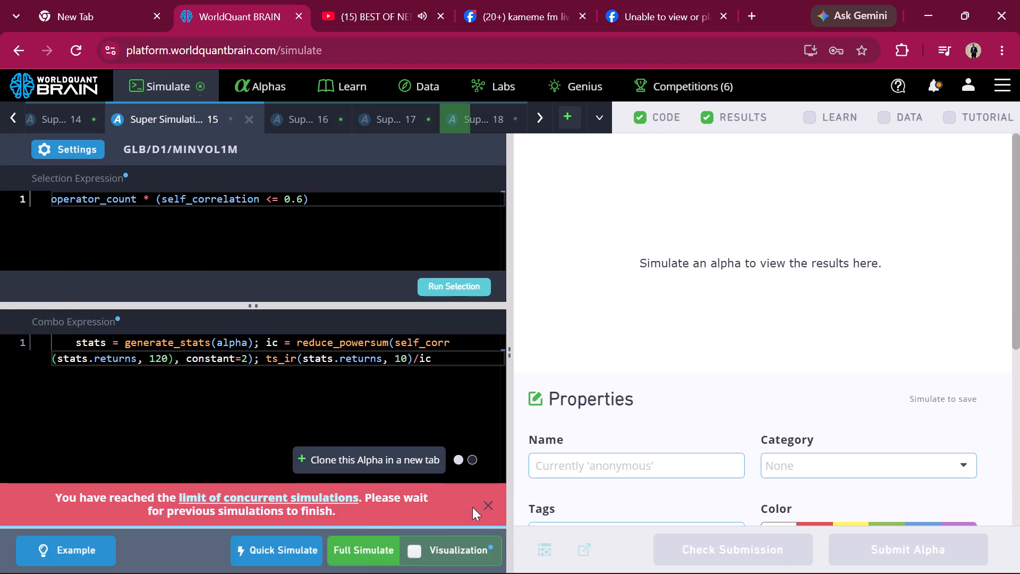
Clone the Super Simulation 15 alpha with the ts_ir lookback of 10 into a new simulation tab.
scroll(327, 125, "left", 2)
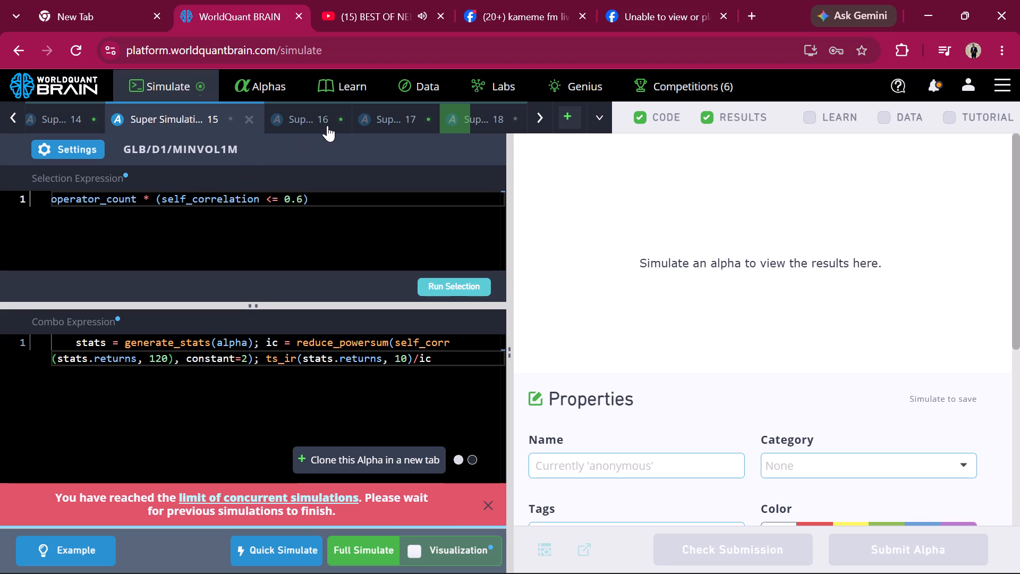
scroll(327, 125, "left", 2)
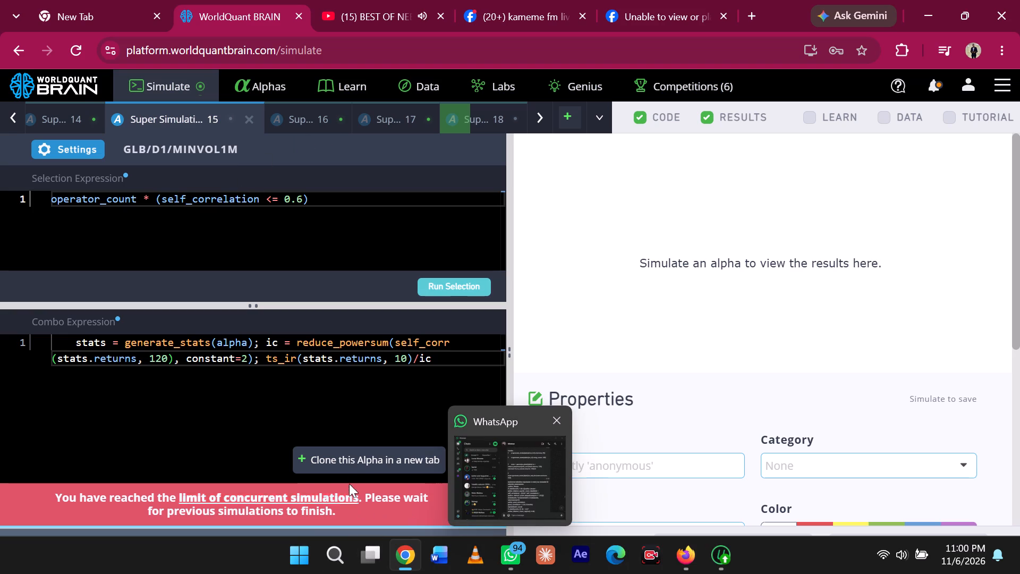
left_click(349, 465)
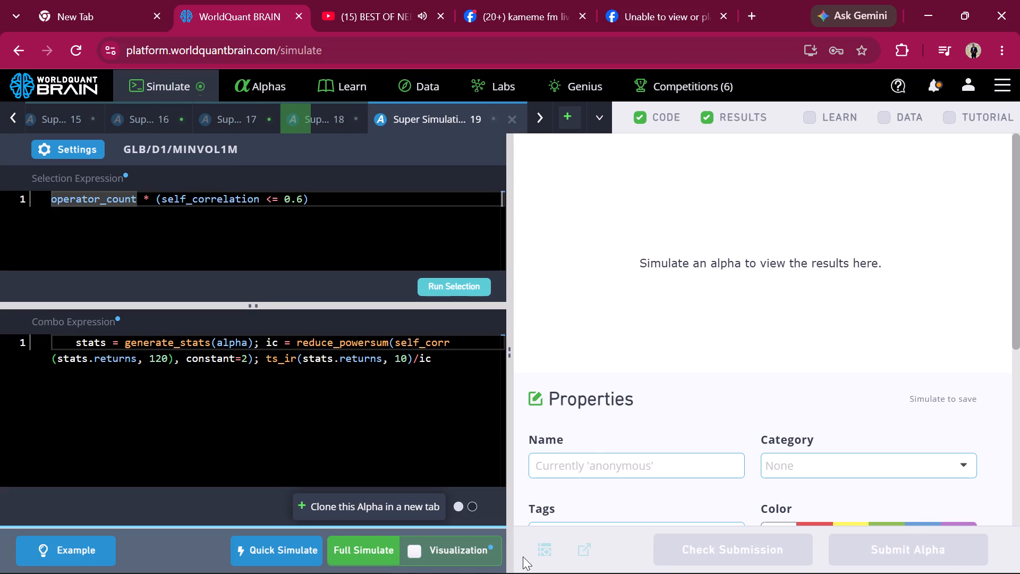
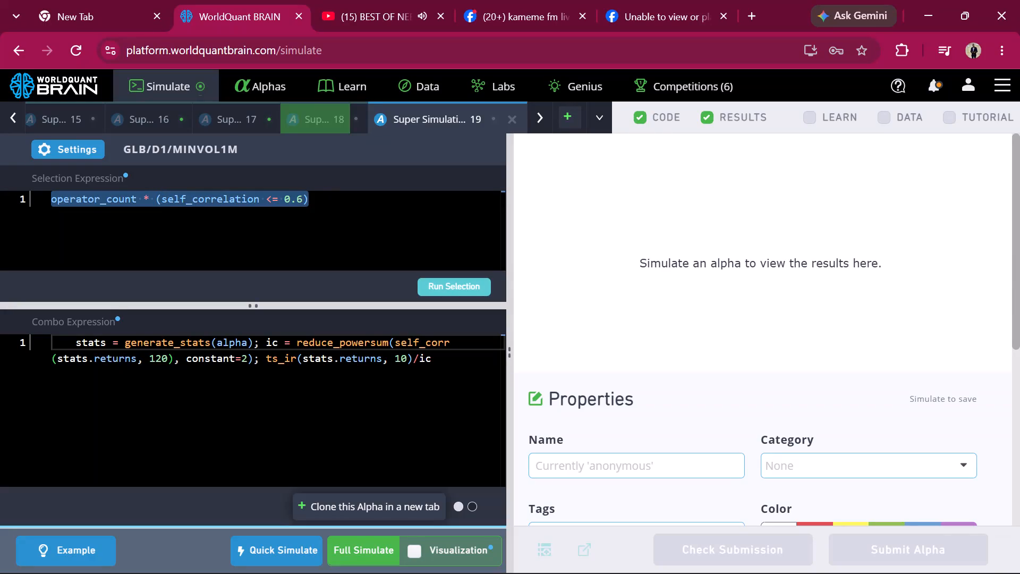
Replace Super Simulation 19's selection expression with if_else(prod_correlation < 0.3, long_count, 0) and run the selection.
key("ctrl+v")
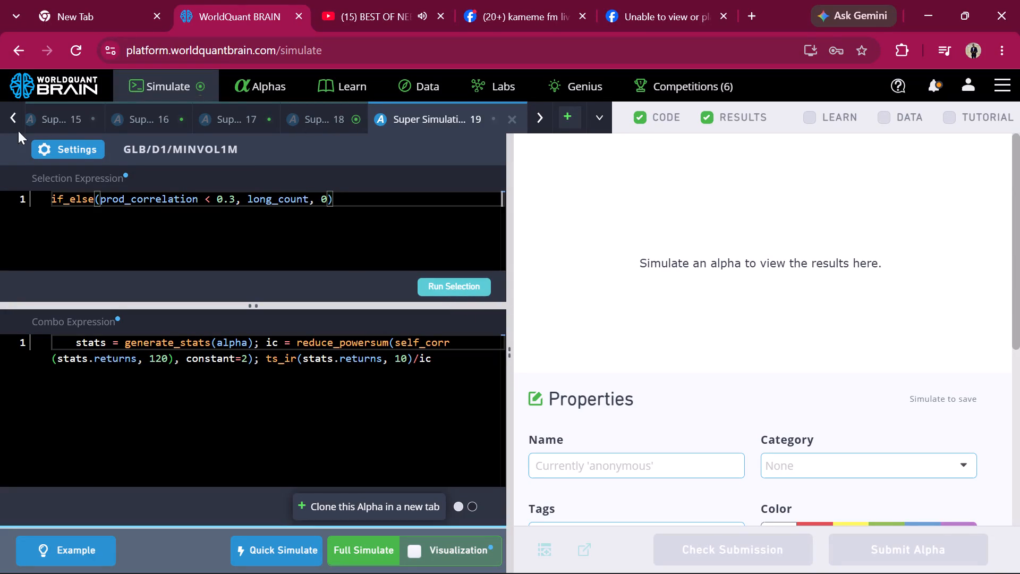
left_click(450, 281)
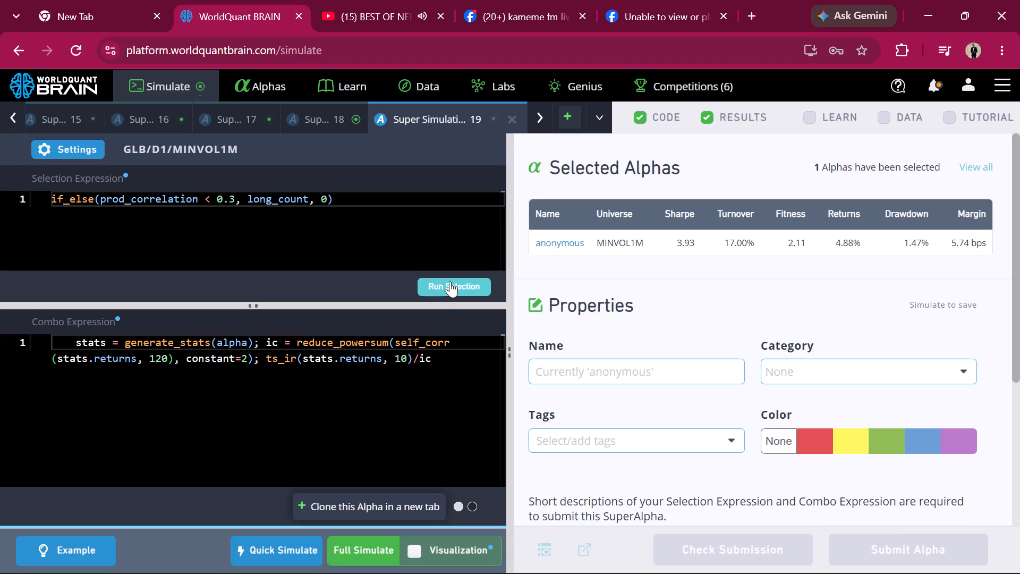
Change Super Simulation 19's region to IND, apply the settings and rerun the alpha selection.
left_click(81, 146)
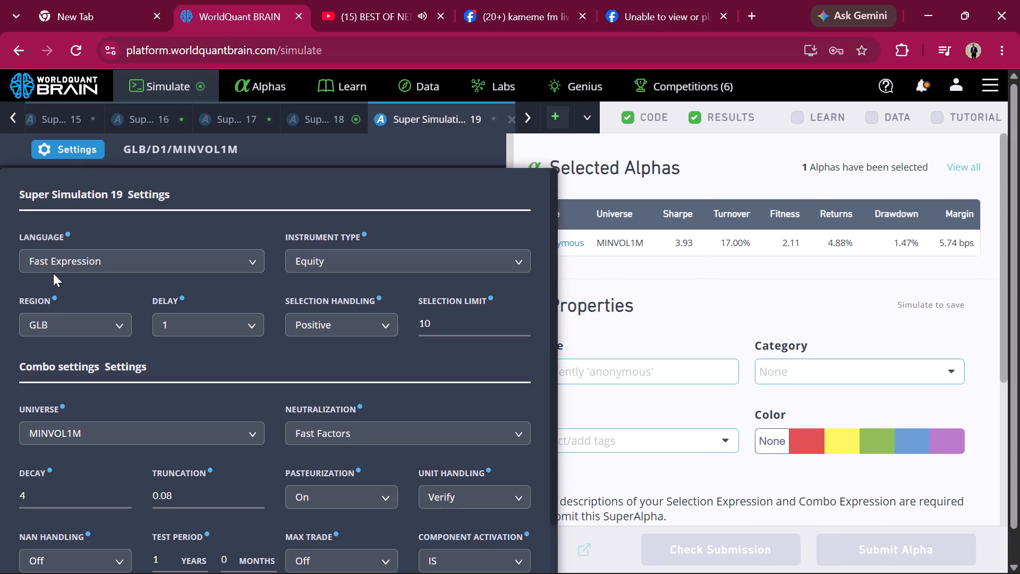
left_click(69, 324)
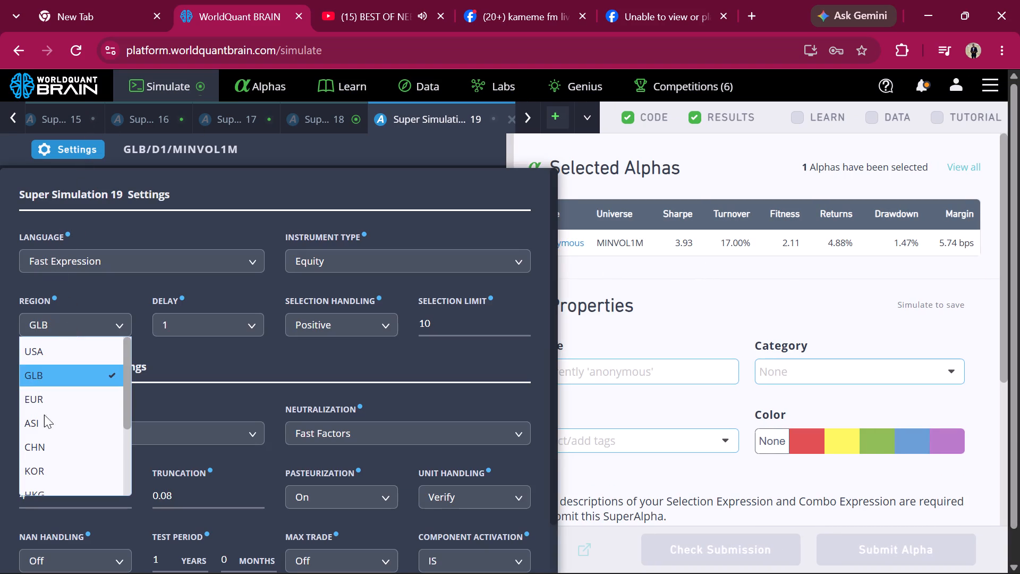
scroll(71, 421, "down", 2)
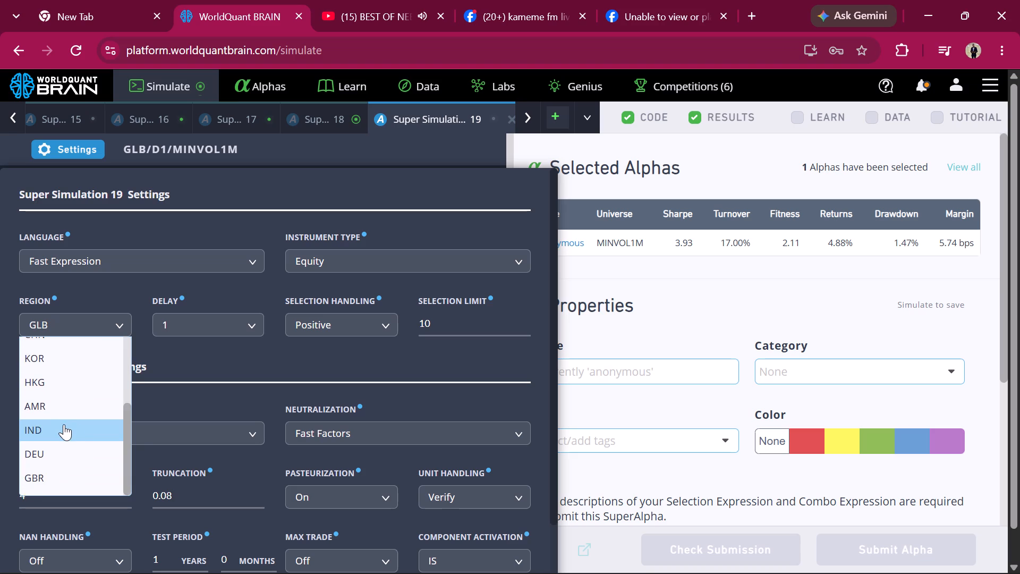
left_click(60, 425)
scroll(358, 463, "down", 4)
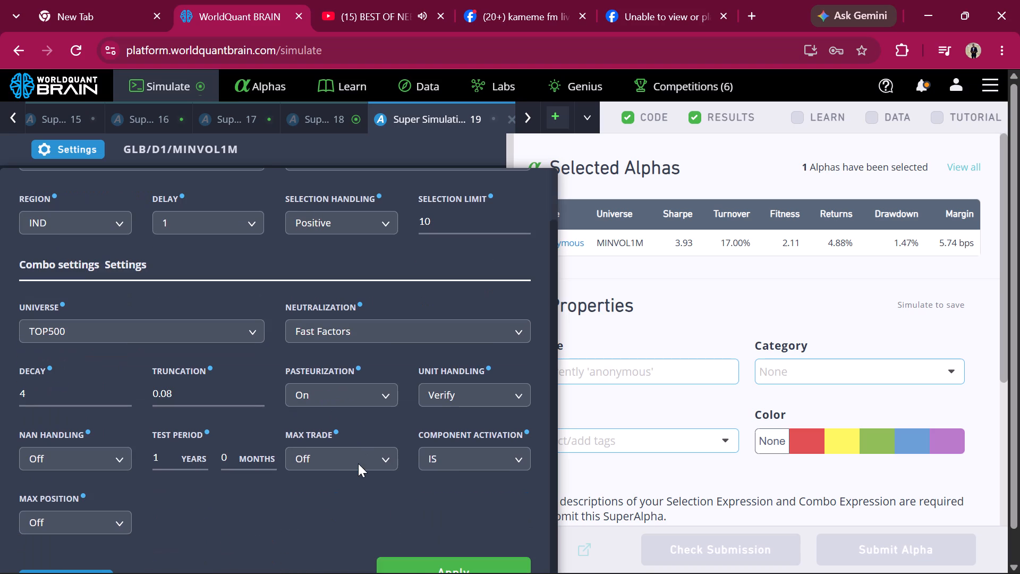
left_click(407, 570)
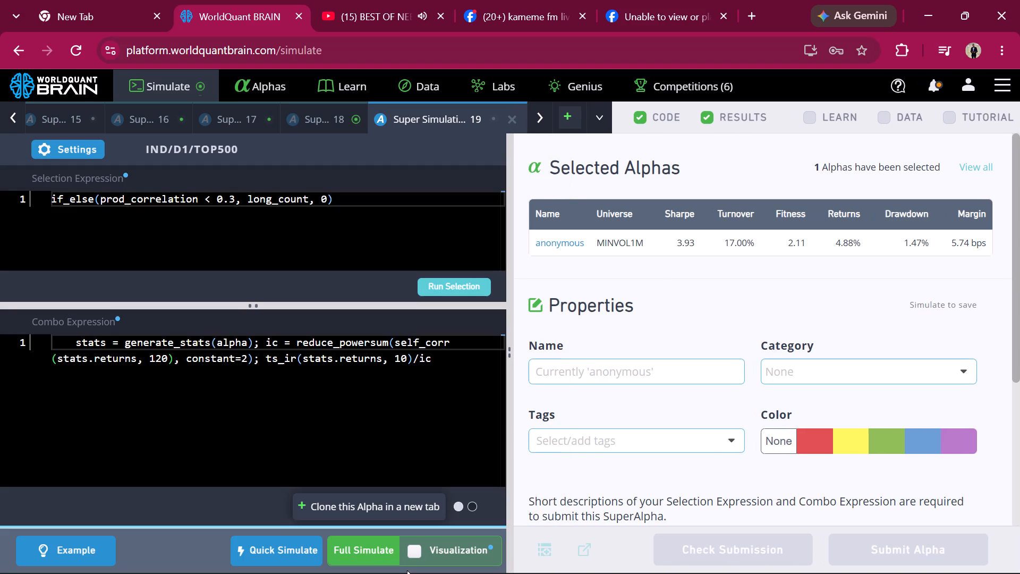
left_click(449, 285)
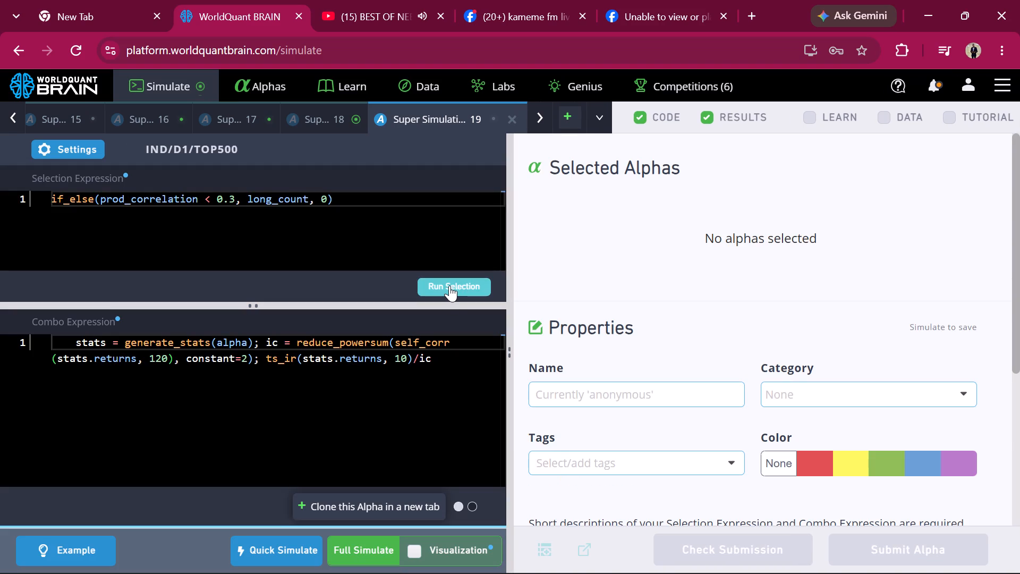
Set Super Simulation 19's region to USA, apply the settings and rerun the alpha selection.
left_click(83, 149)
left_click(106, 323)
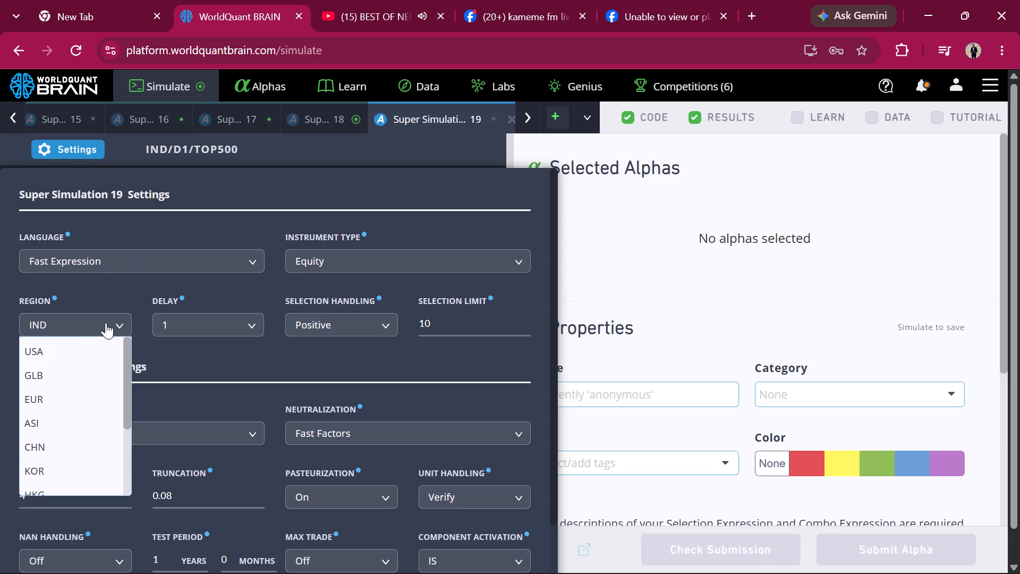
left_click(56, 355)
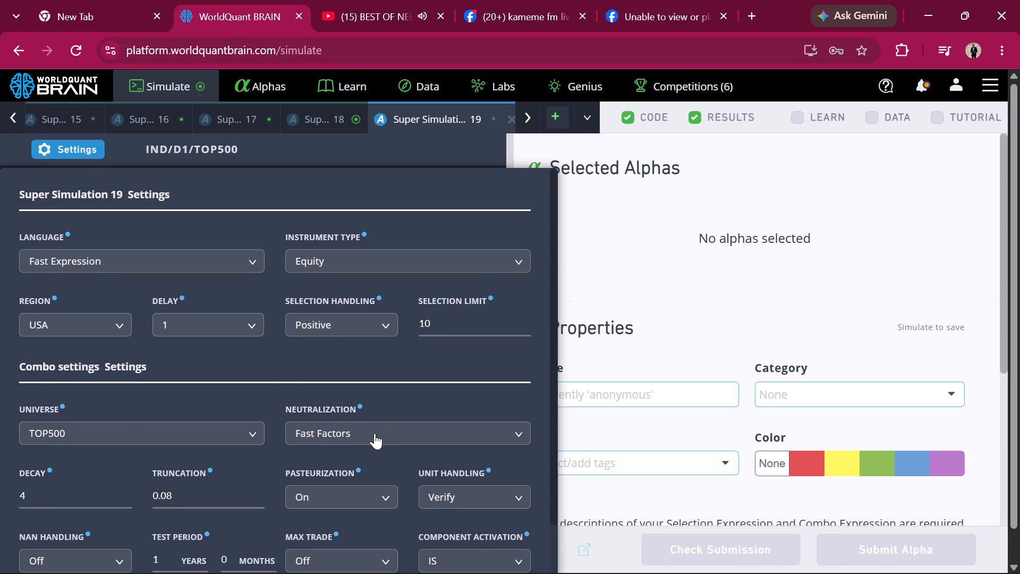
scroll(375, 433, "down", 3)
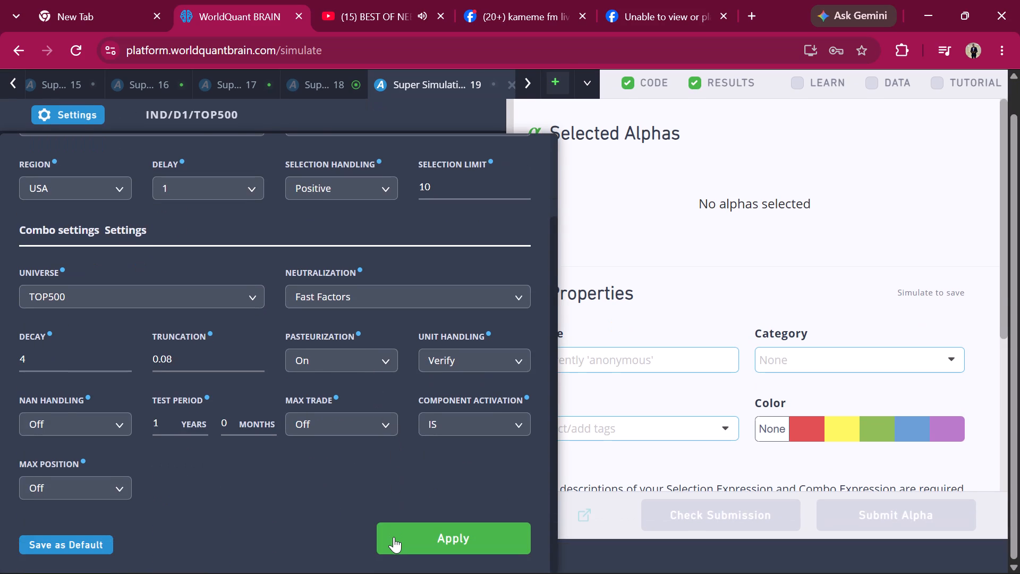
left_click(394, 537)
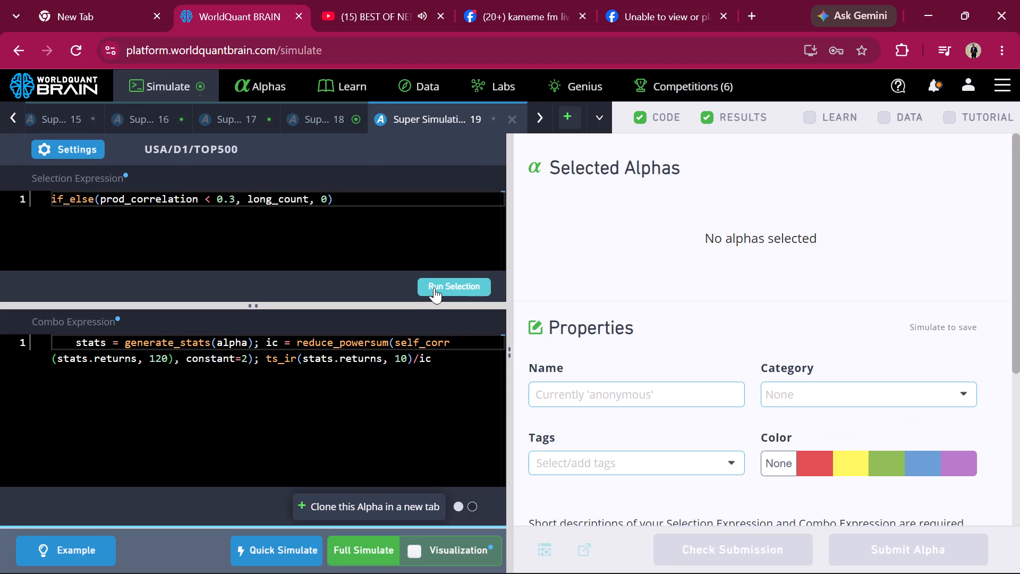
left_click(434, 288)
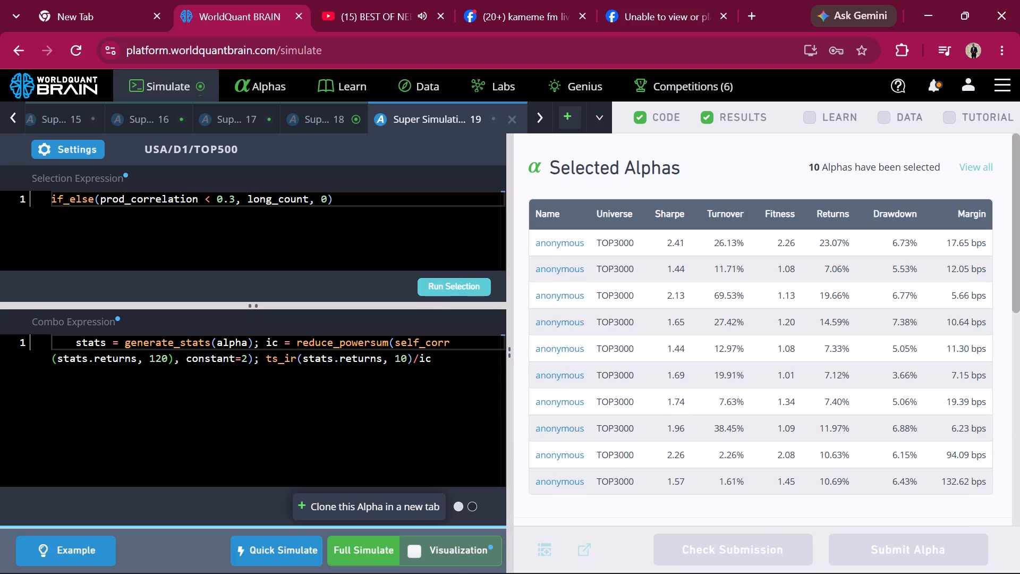
Set Super Simulation 19's combo universe to TOP3000 and neutralization to Subindustry, and apply the settings.
left_click(69, 152)
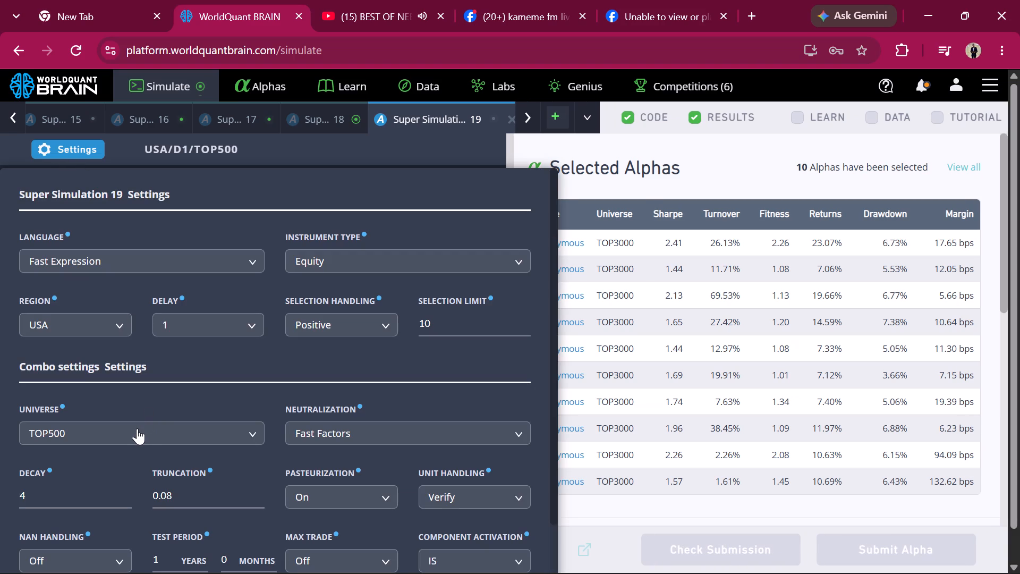
left_click(136, 428)
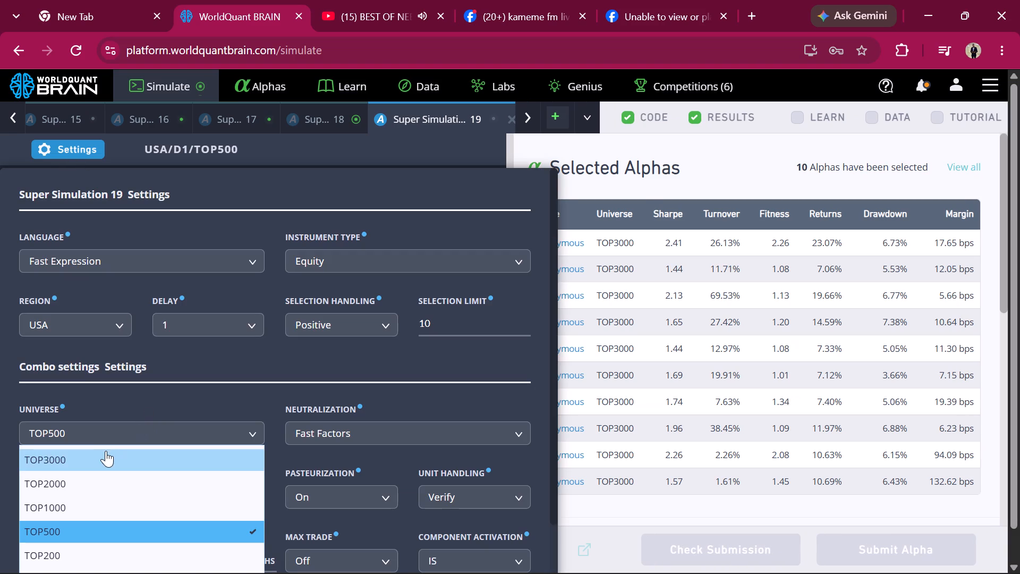
left_click(106, 451)
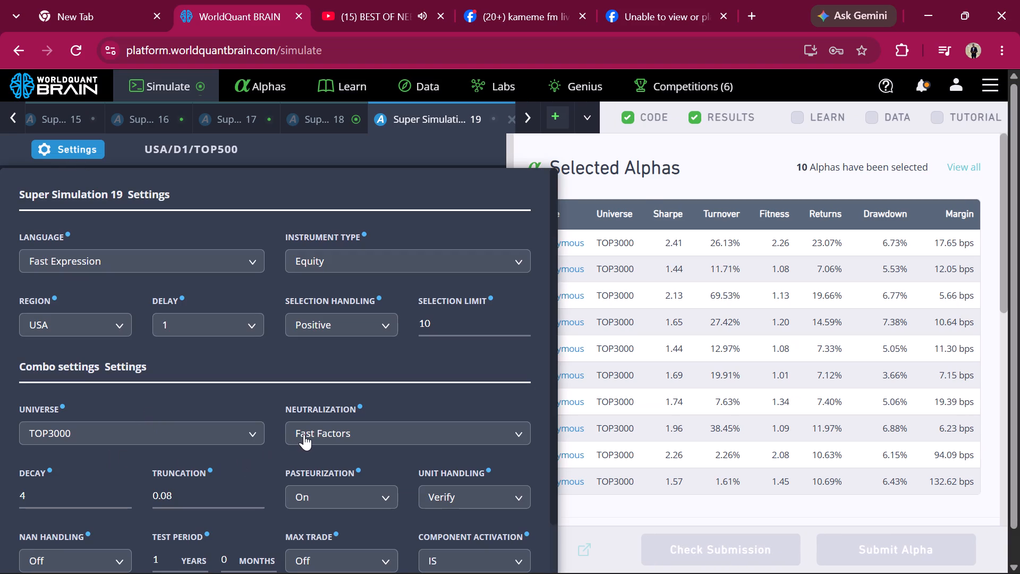
left_click(304, 434)
left_click(304, 434)
left_click(359, 425)
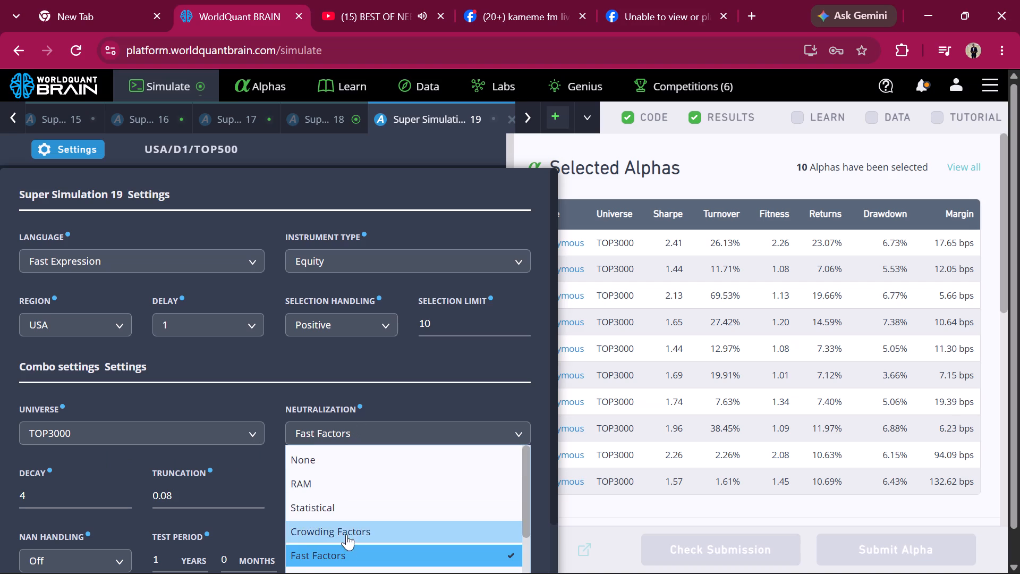
scroll(350, 542, "down", 4)
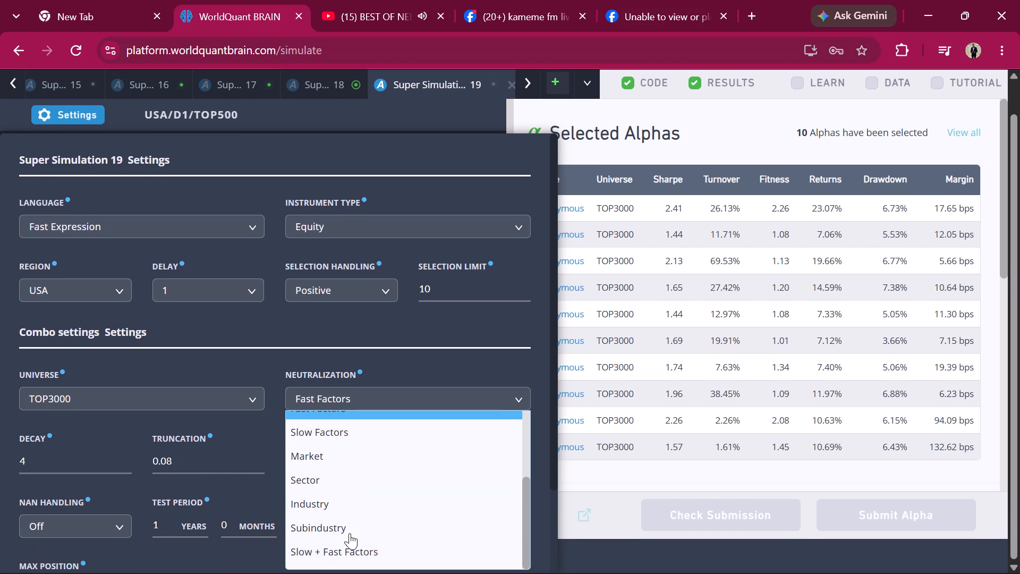
left_click(350, 531)
scroll(350, 531, "down", 2)
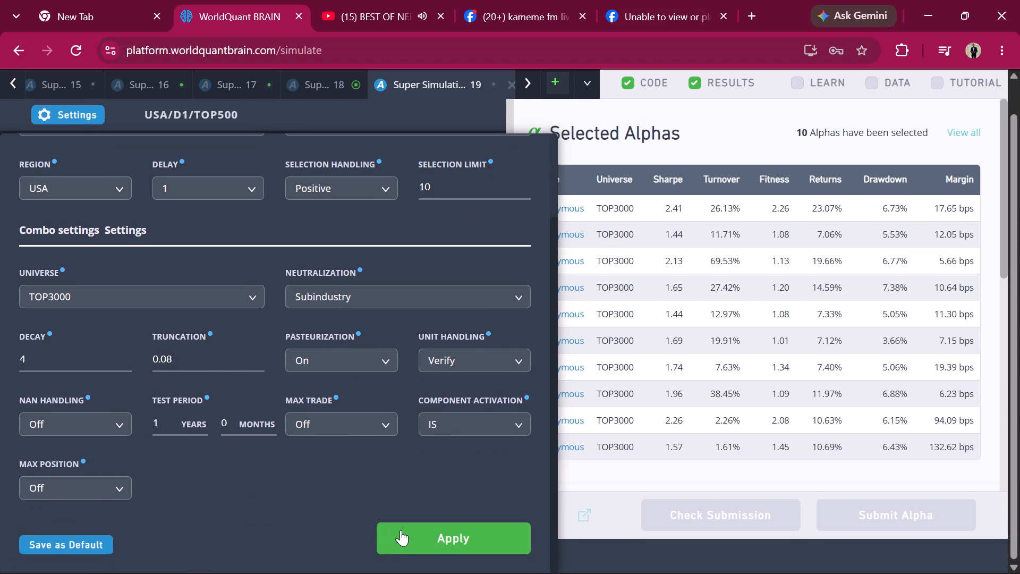
left_click(403, 530)
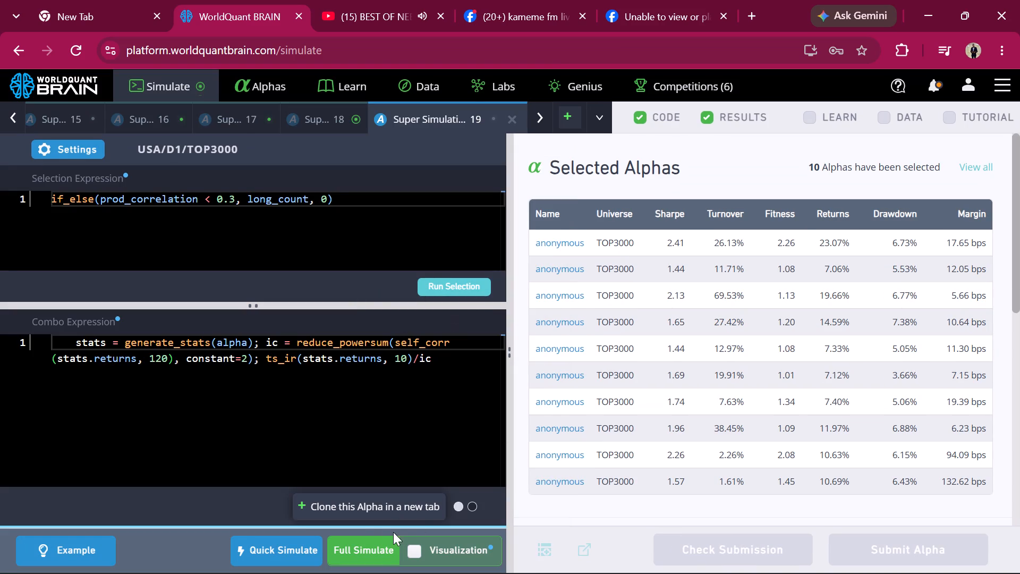
Start the full simulation of Super Simulation 19 for USA/D1/TOP3000.
left_click(372, 552)
Clone the Super Simulation 19 alpha into a new simulation tab.
left_click(385, 509)
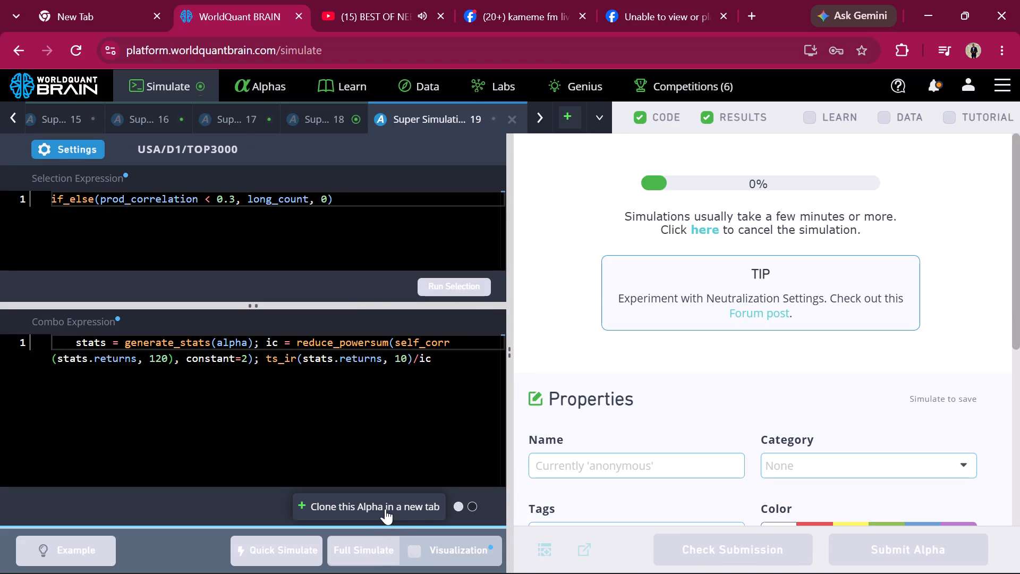
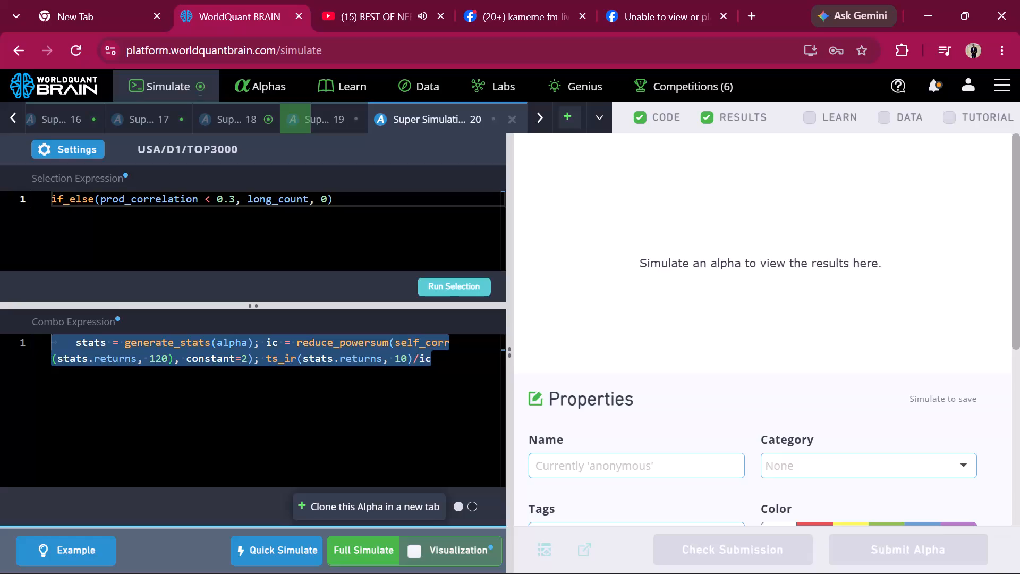
Replace Super Simulation 20's combo expression with combo_a(alpha, nlength=30, mode='algo1') and run the alpha selection.
key("ctrl+v")
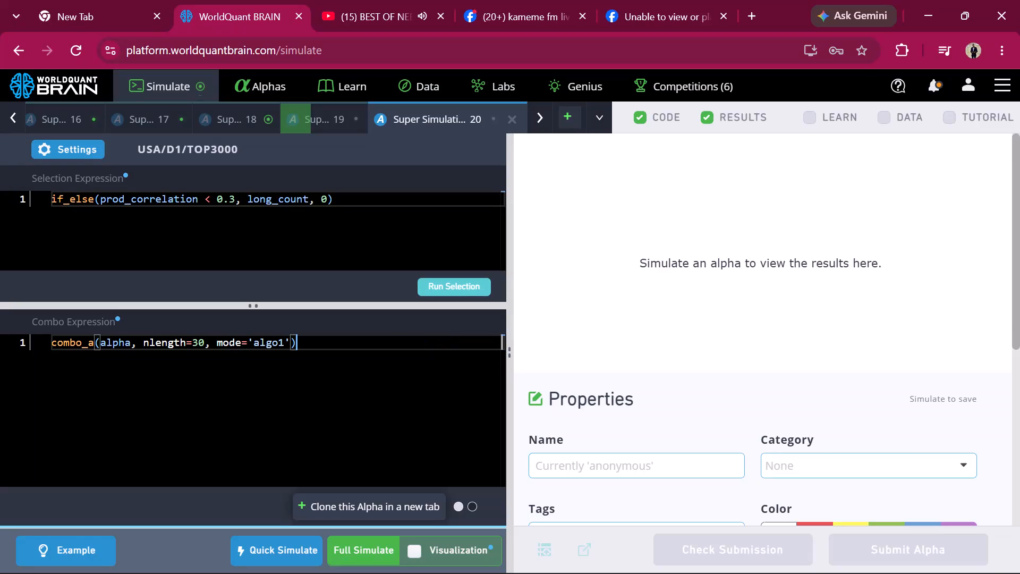
left_click(455, 283)
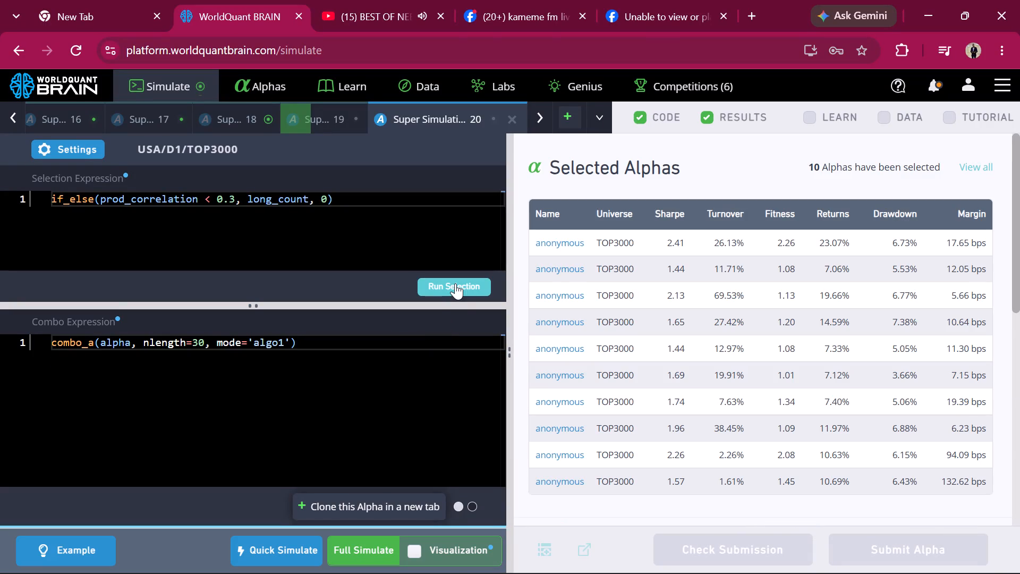
Start the full simulation of Super Simulation 20 for USA/D1/TOP3000 and check its settings.
left_click(350, 558)
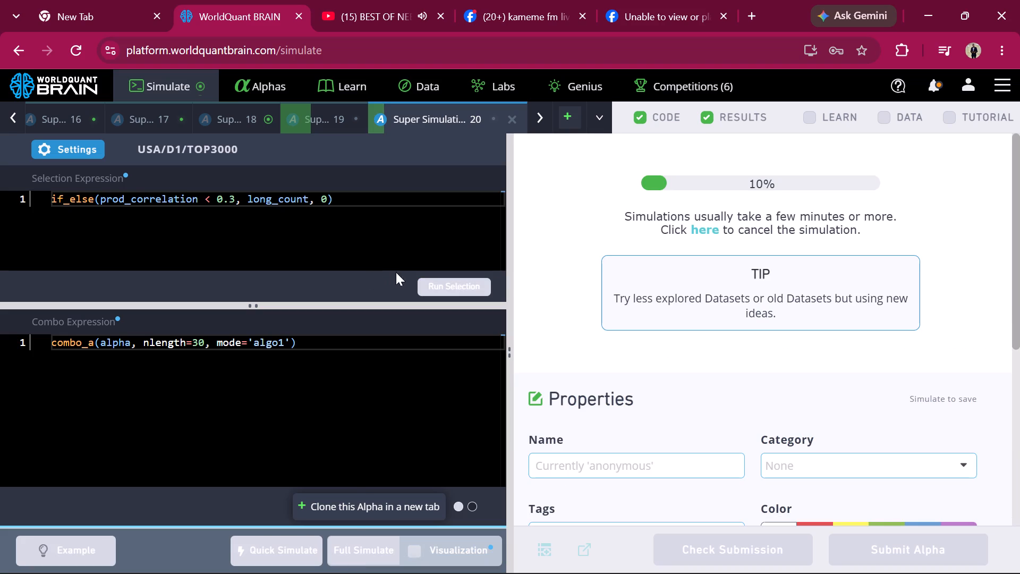
left_click(82, 145)
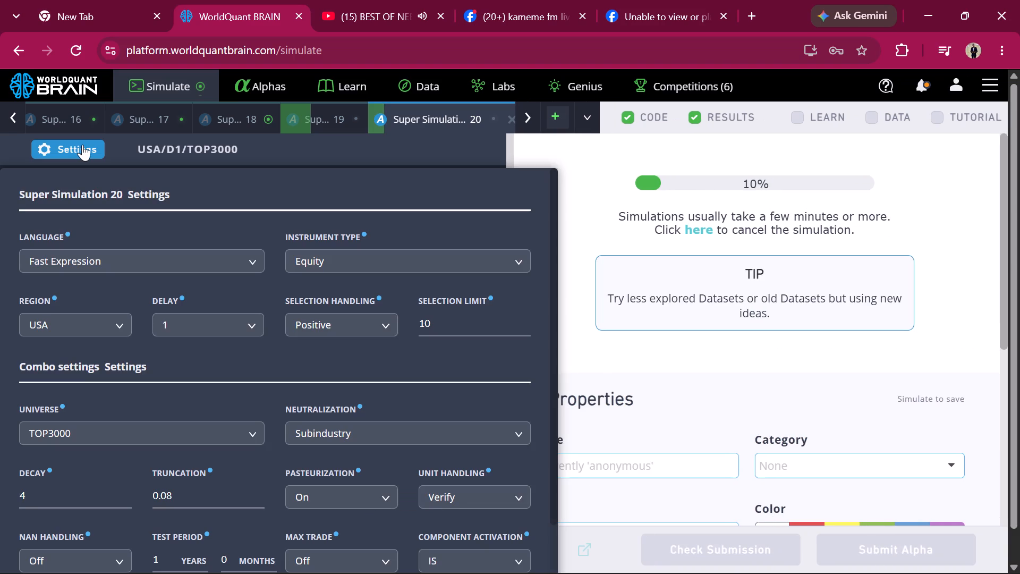
left_click(580, 244)
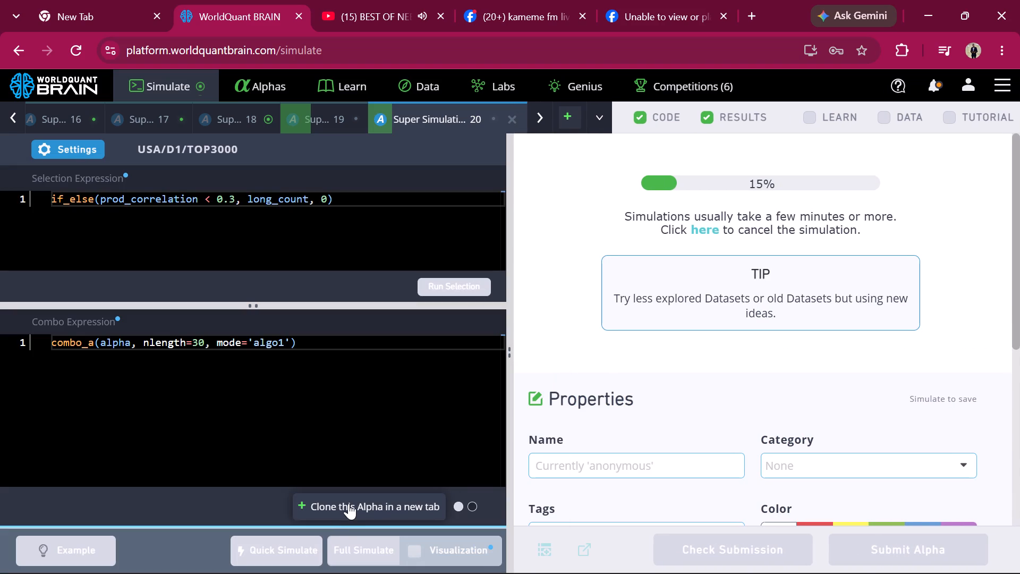
Clone the Super Simulation 20 alpha into a new simulation tab.
left_click(348, 503)
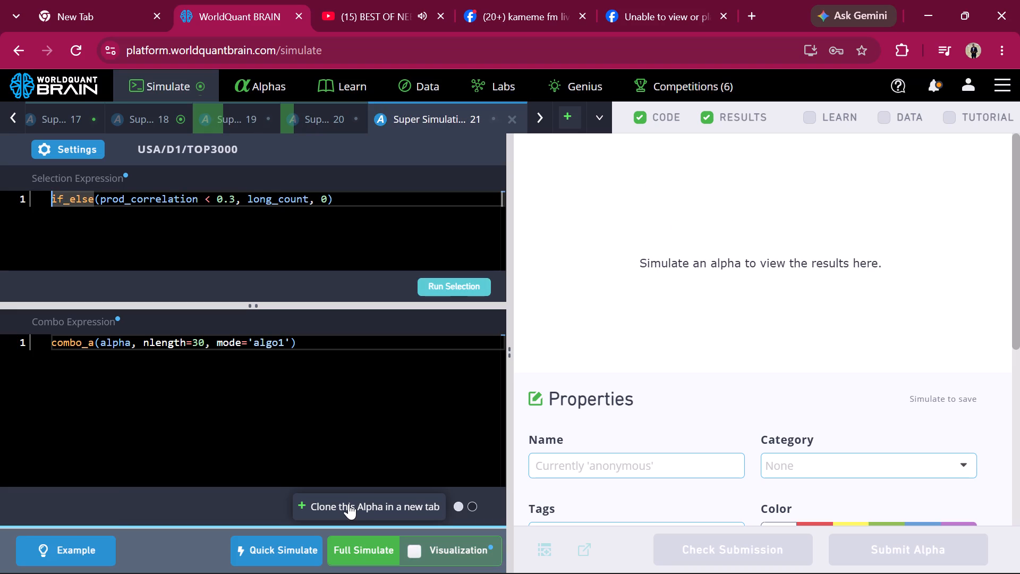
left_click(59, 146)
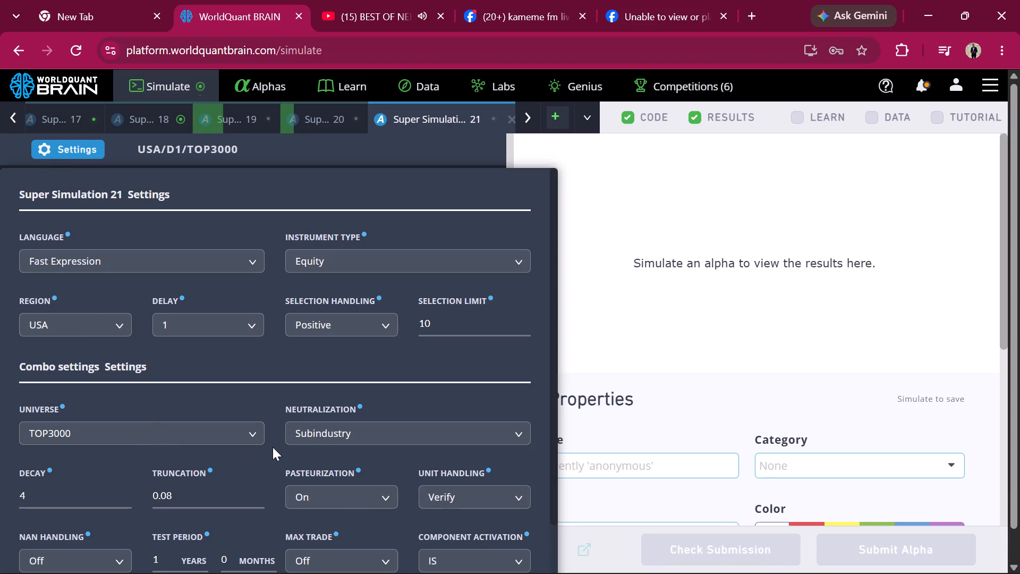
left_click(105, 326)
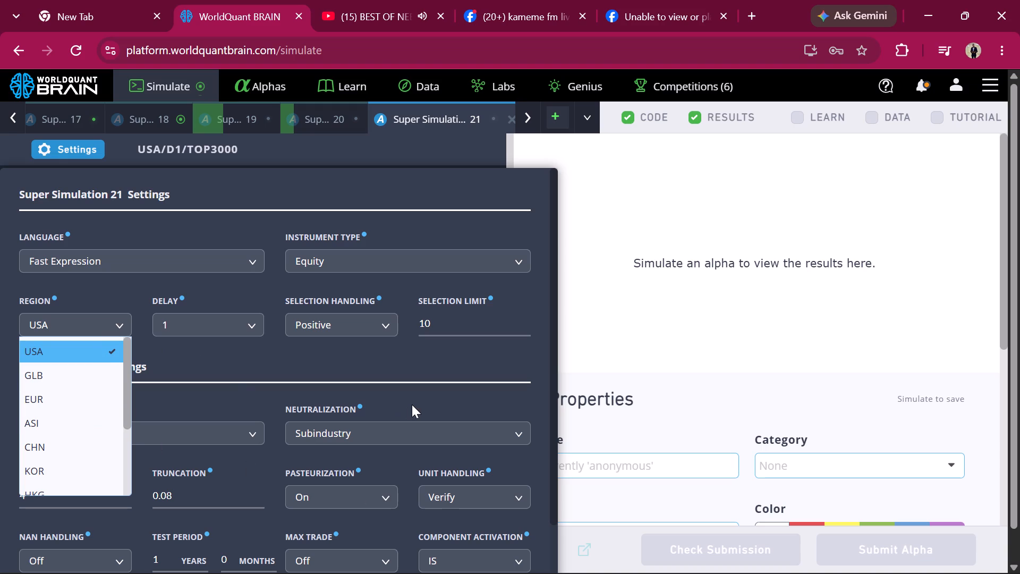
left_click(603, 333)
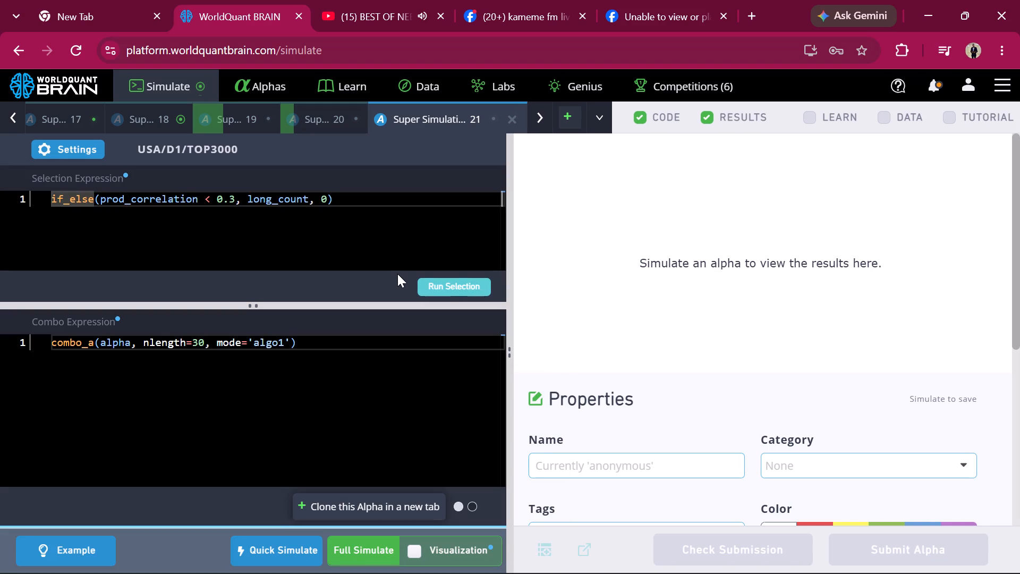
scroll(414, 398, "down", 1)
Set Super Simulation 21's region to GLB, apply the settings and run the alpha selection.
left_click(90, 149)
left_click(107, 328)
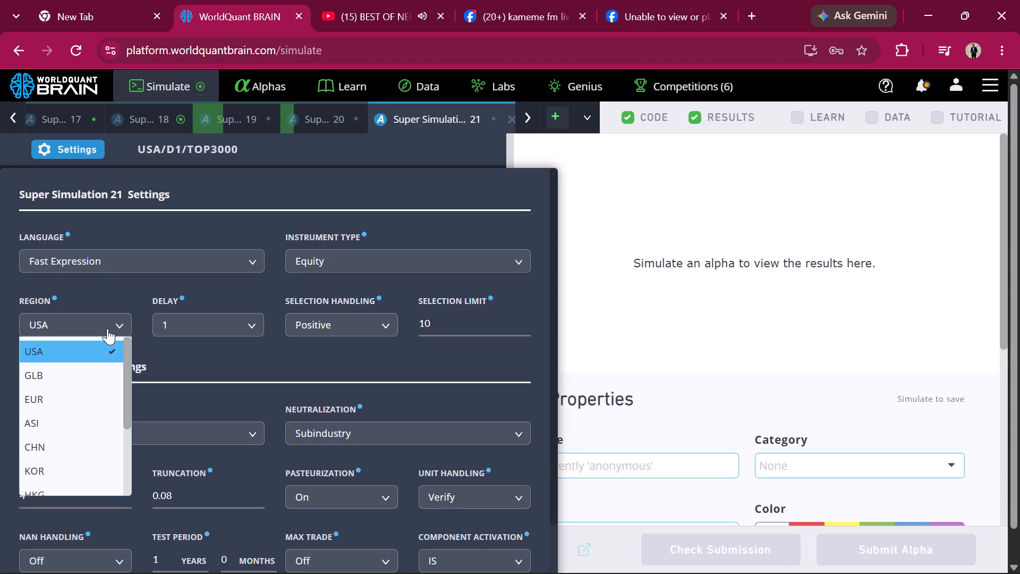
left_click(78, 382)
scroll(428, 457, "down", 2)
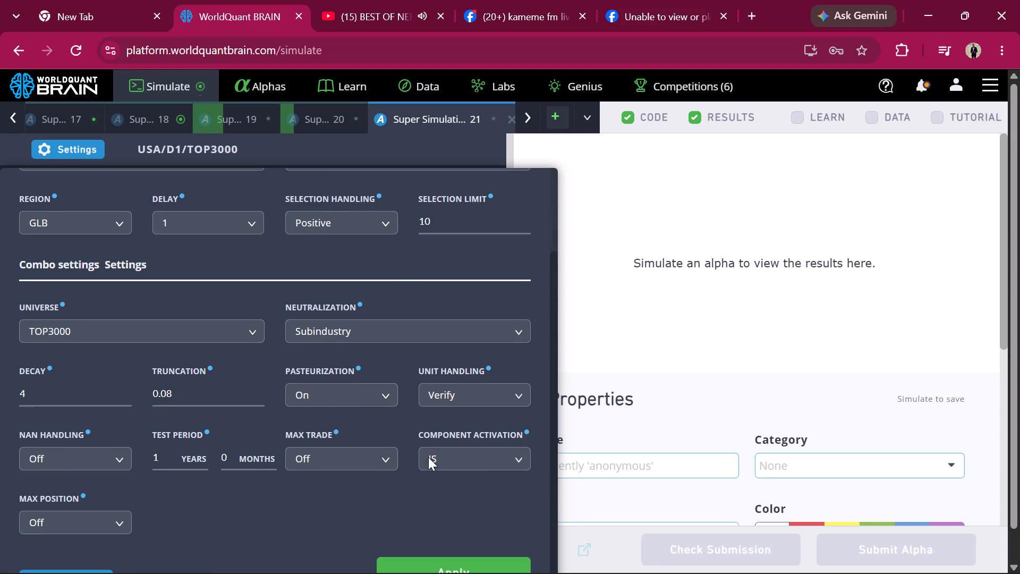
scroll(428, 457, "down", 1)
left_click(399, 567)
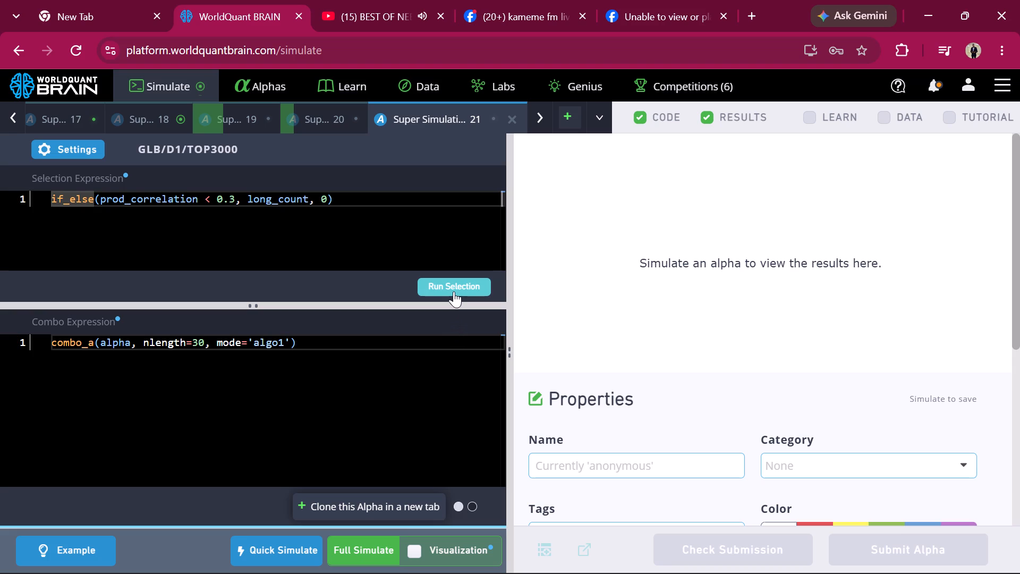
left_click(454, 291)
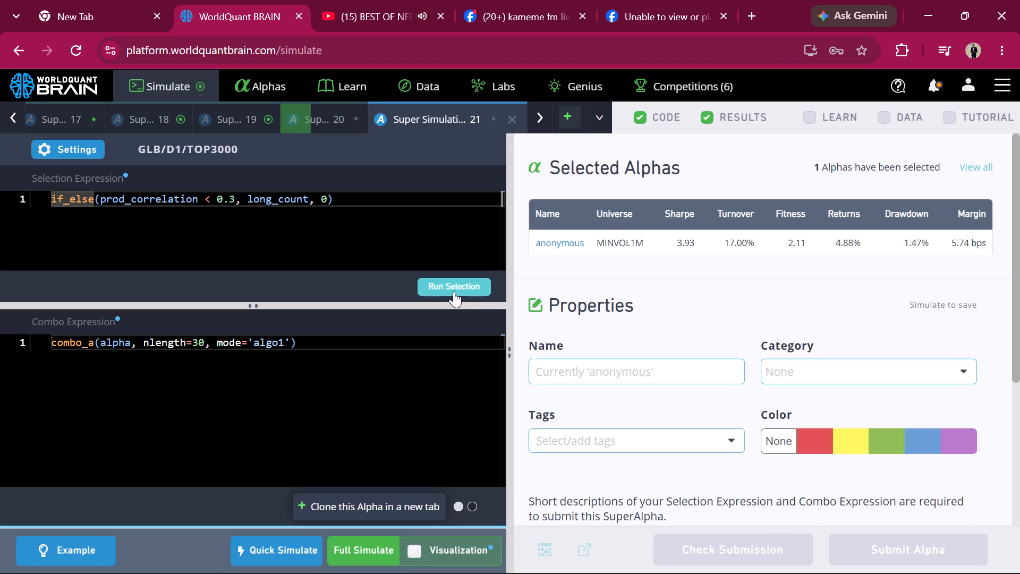
Set Super Simulation 21's region to IND, apply the settings and rerun the alpha selection.
left_click(82, 149)
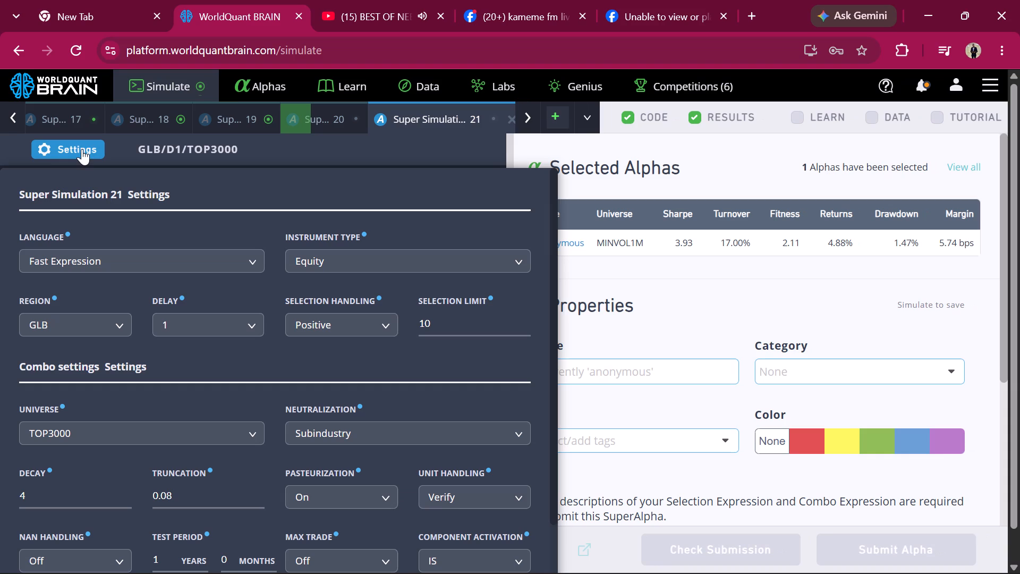
left_click(78, 328)
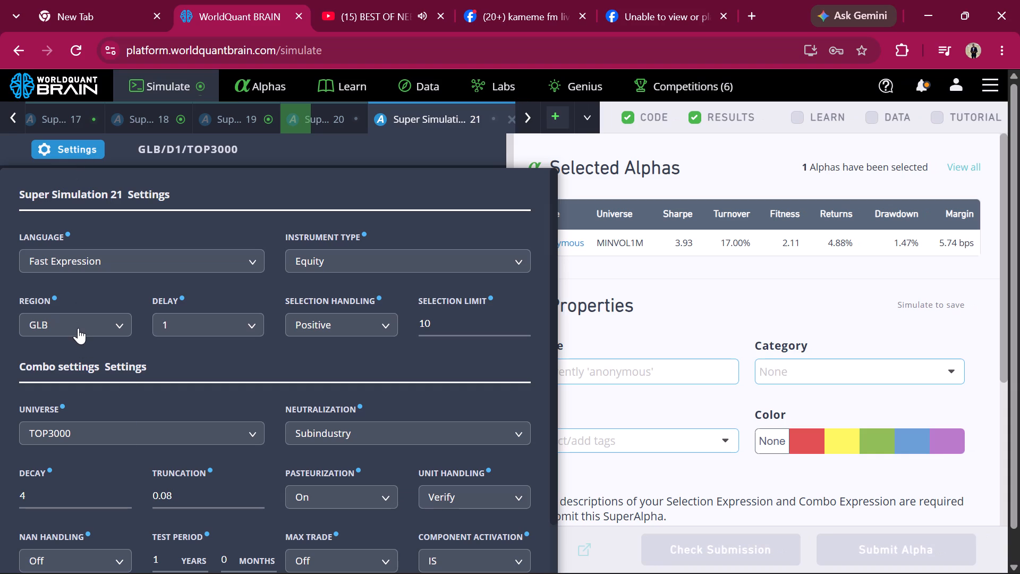
scroll(65, 421, "down", 2)
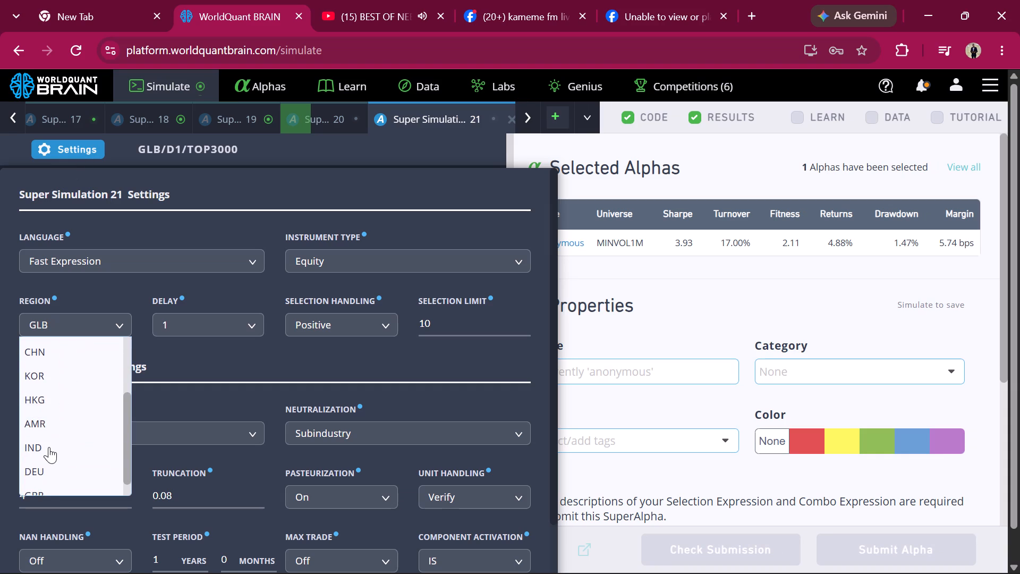
left_click(49, 447)
scroll(374, 427, "down", 4)
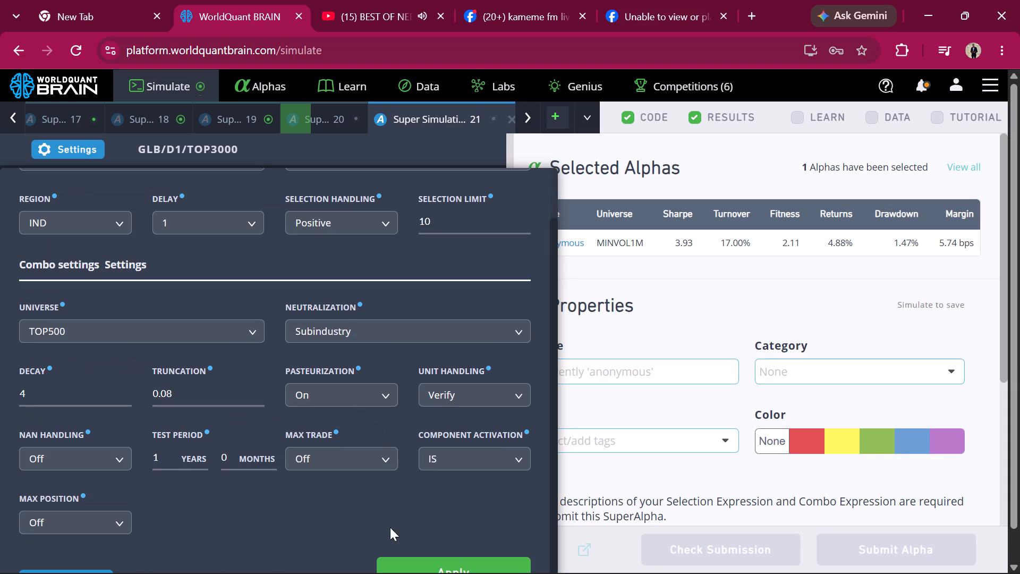
left_click(381, 563)
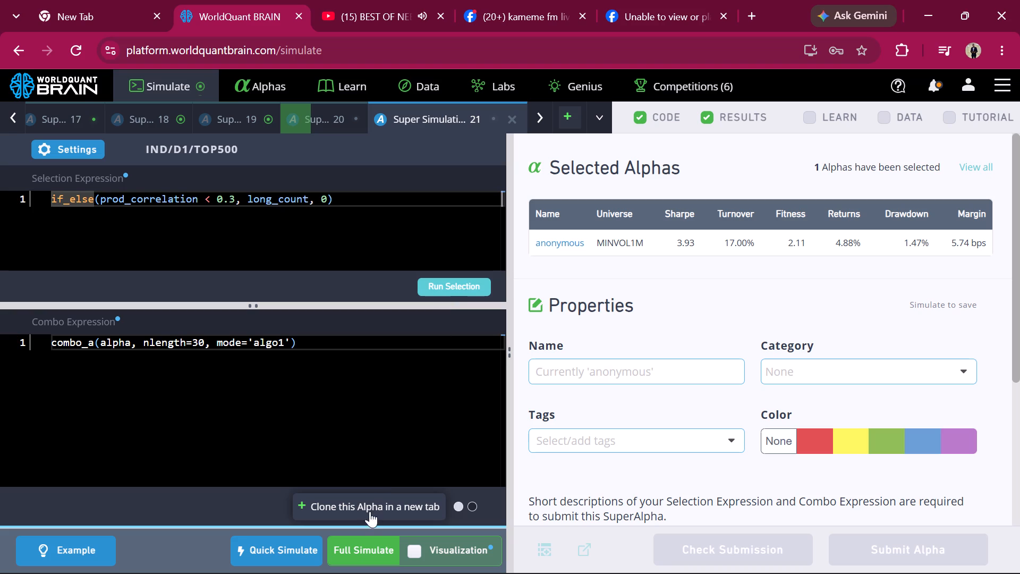
left_click(458, 290)
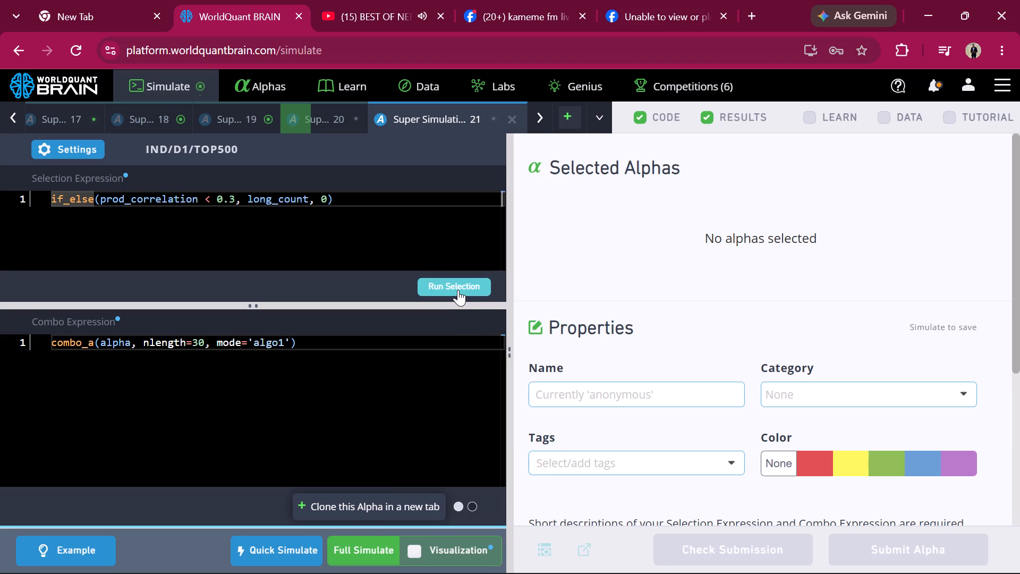
Reveal the test period of Super Simulation 19 and examine its IS Summary for the IS period.
left_click(242, 114)
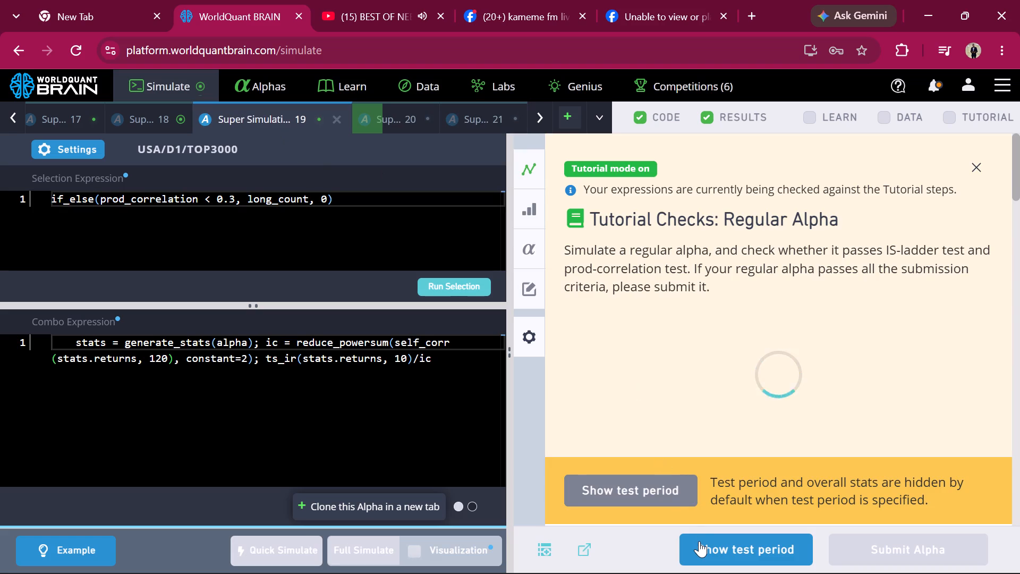
left_click(699, 541)
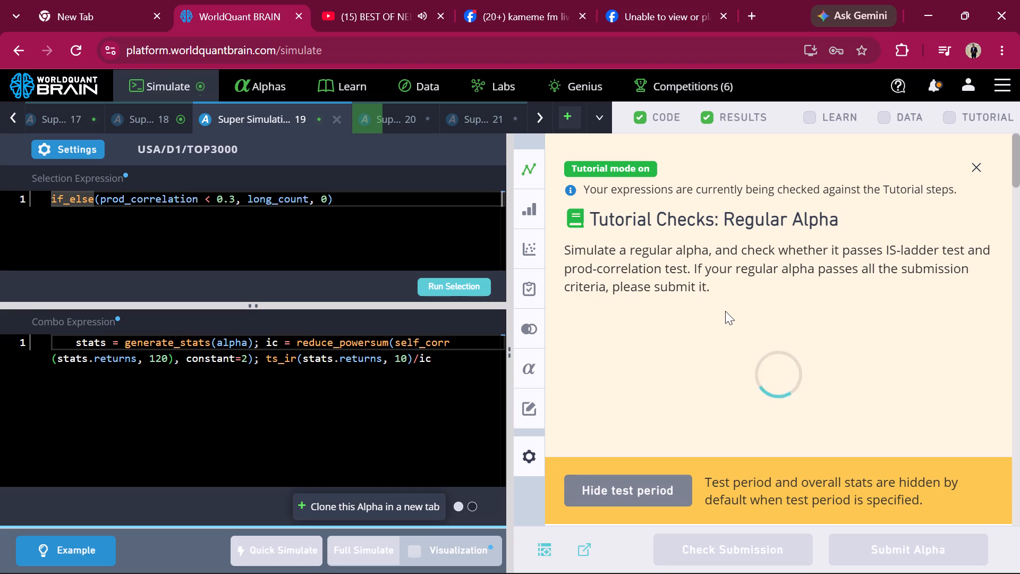
scroll(852, 417, "down", 4)
scroll(741, 408, "down", 1)
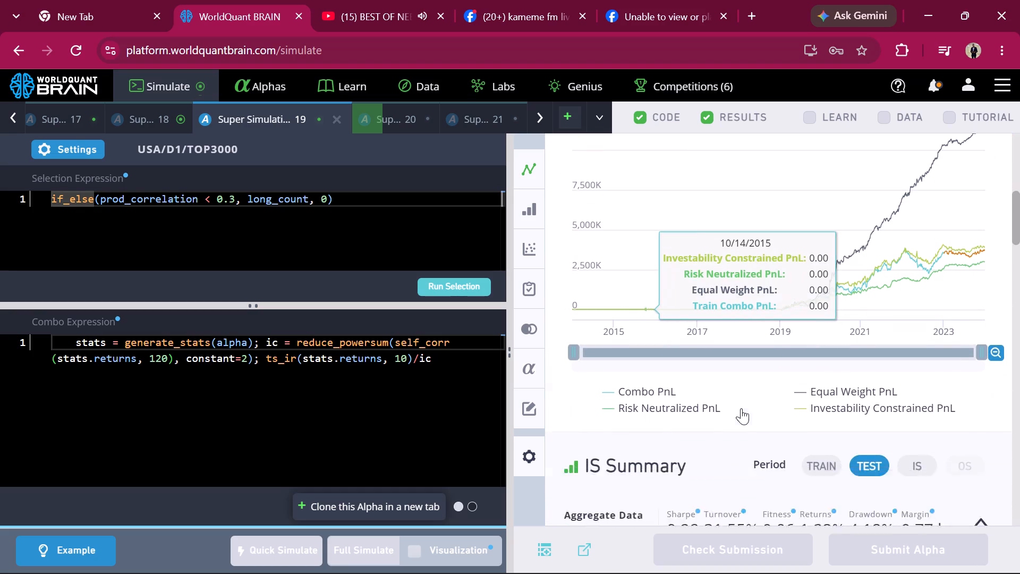
scroll(741, 408, "down", 2)
left_click(902, 285)
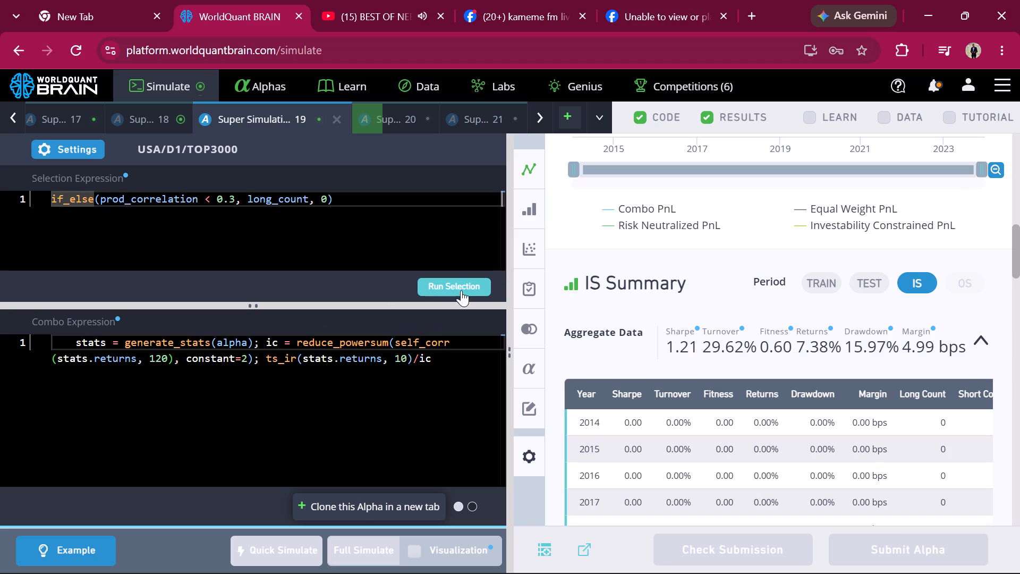
Reveal the test period of Super Simulation 18 and examine its IS-period summary, including the yearly and regional figures.
left_click(154, 123)
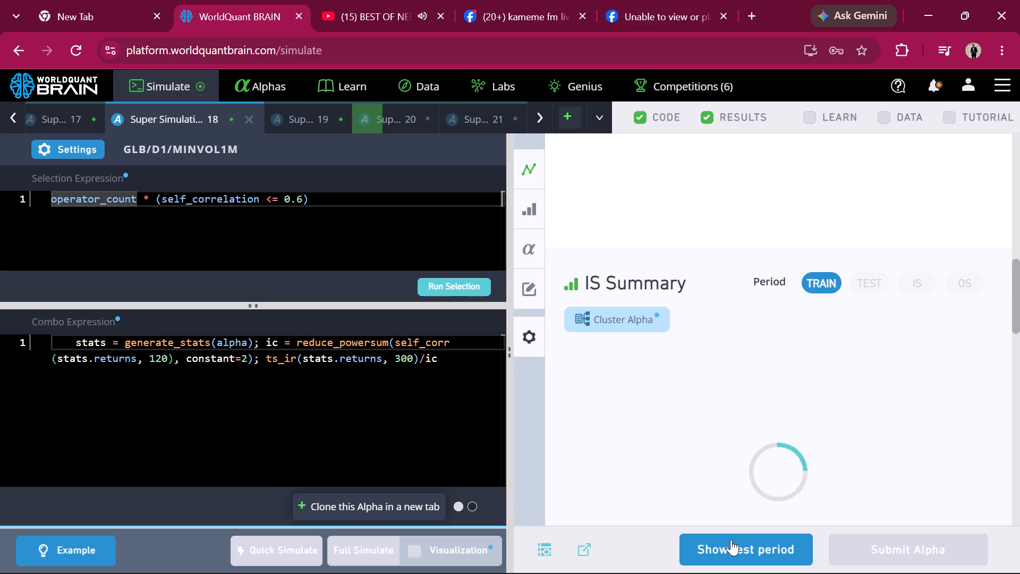
left_click(724, 551)
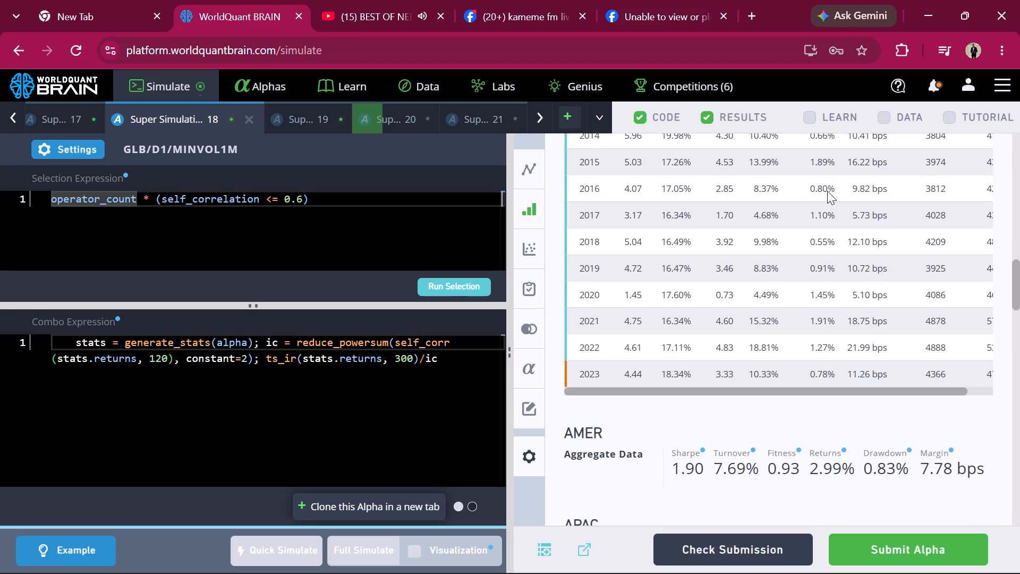
scroll(827, 191, "up", 4)
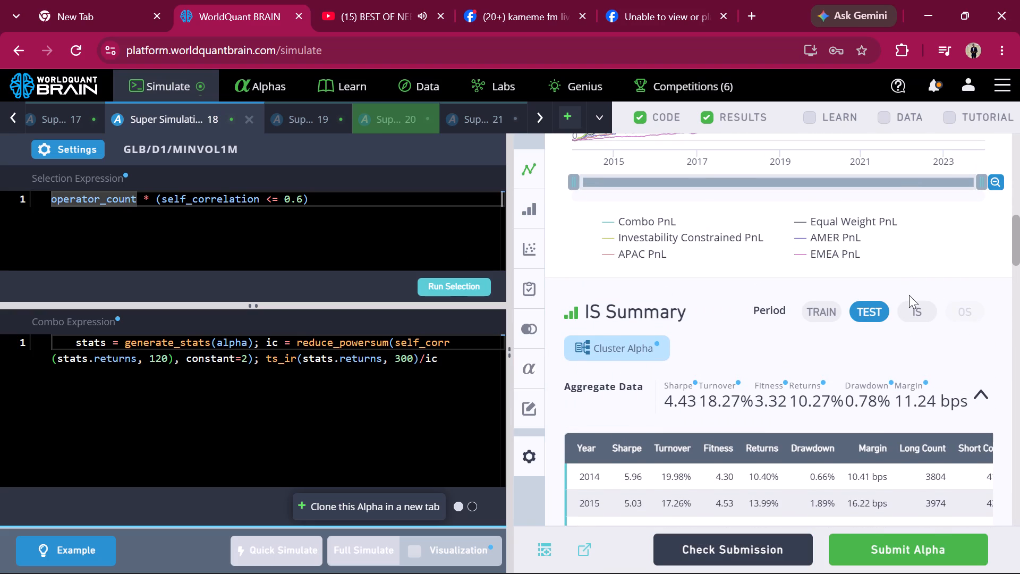
left_click(912, 304)
scroll(912, 304, "down", 2)
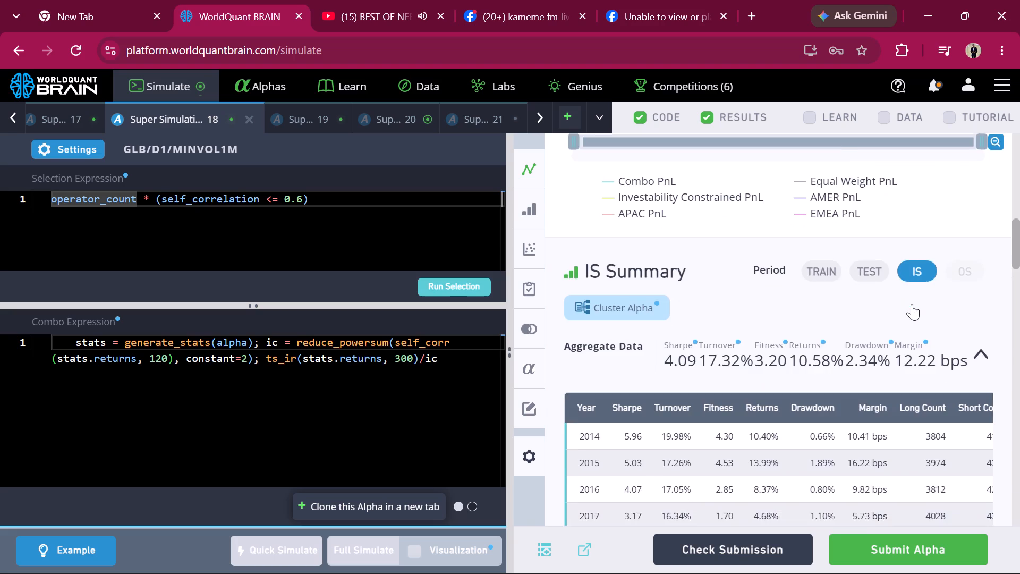
scroll(912, 304, "down", 6)
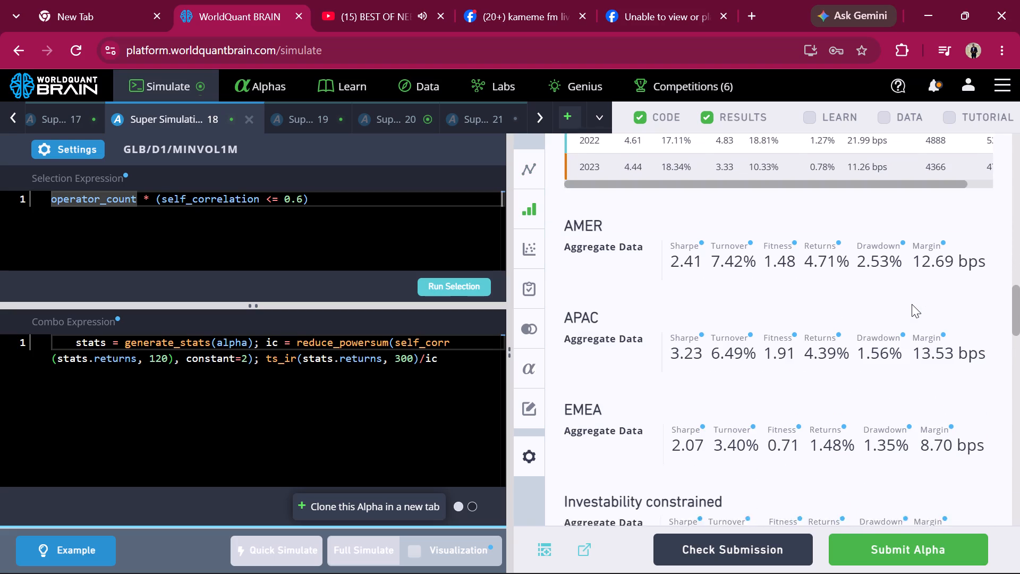
Run the prod correlation and self correlation checks for Super Simulation 18.
scroll(912, 304, "down", 4)
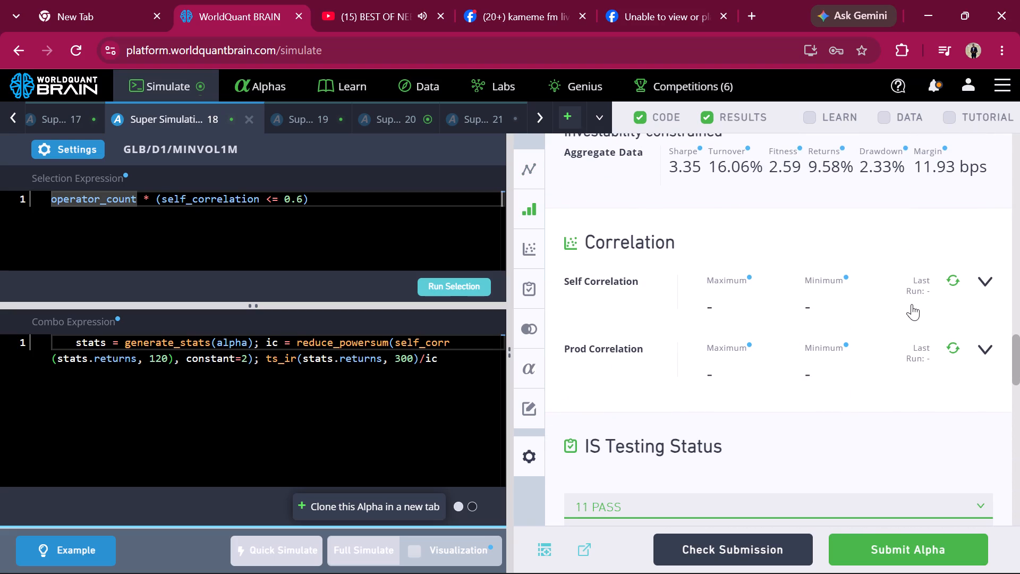
left_click(951, 349)
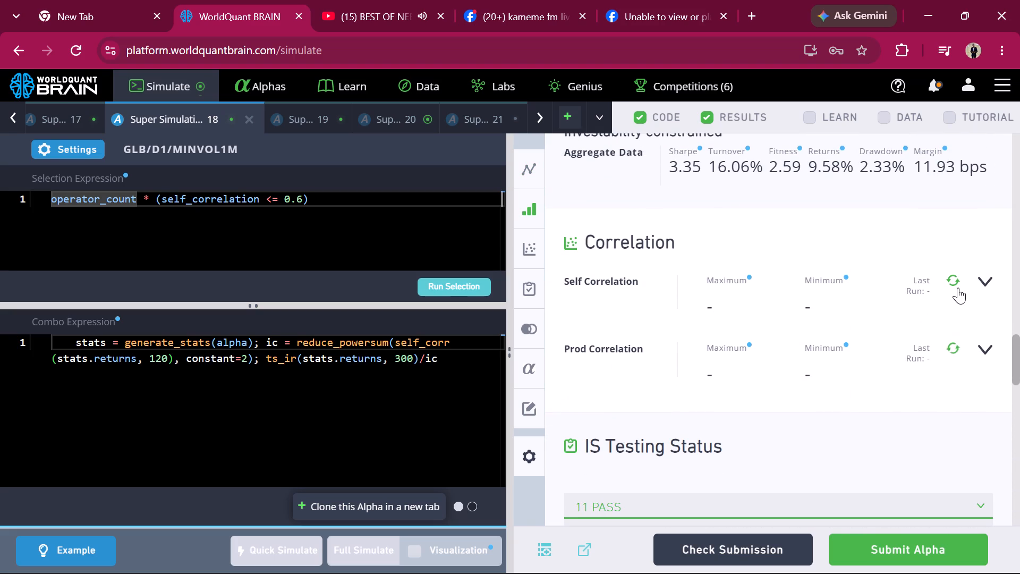
left_click(953, 283)
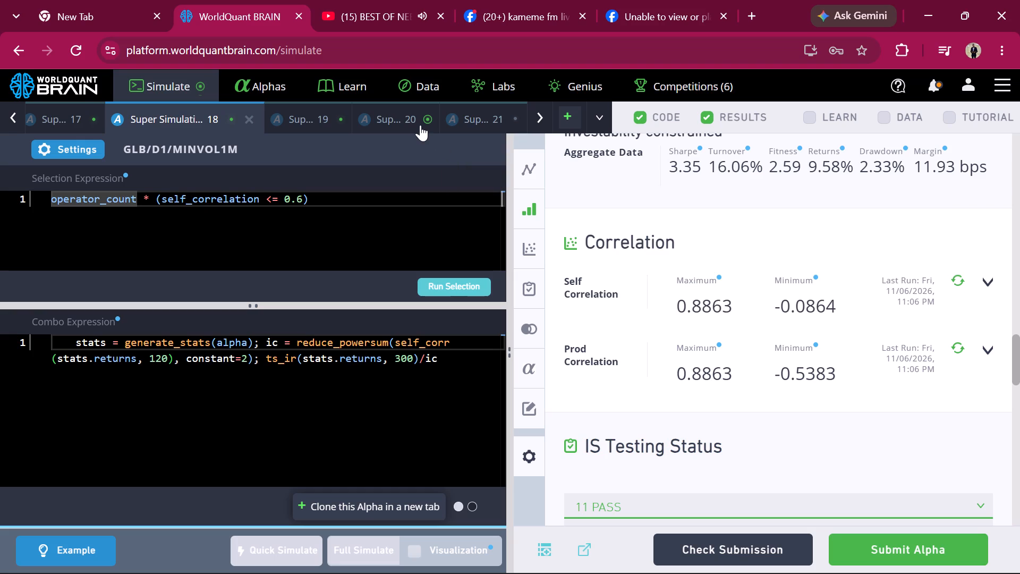
Reveal the test period of Super Simulation 20.
left_click(398, 116)
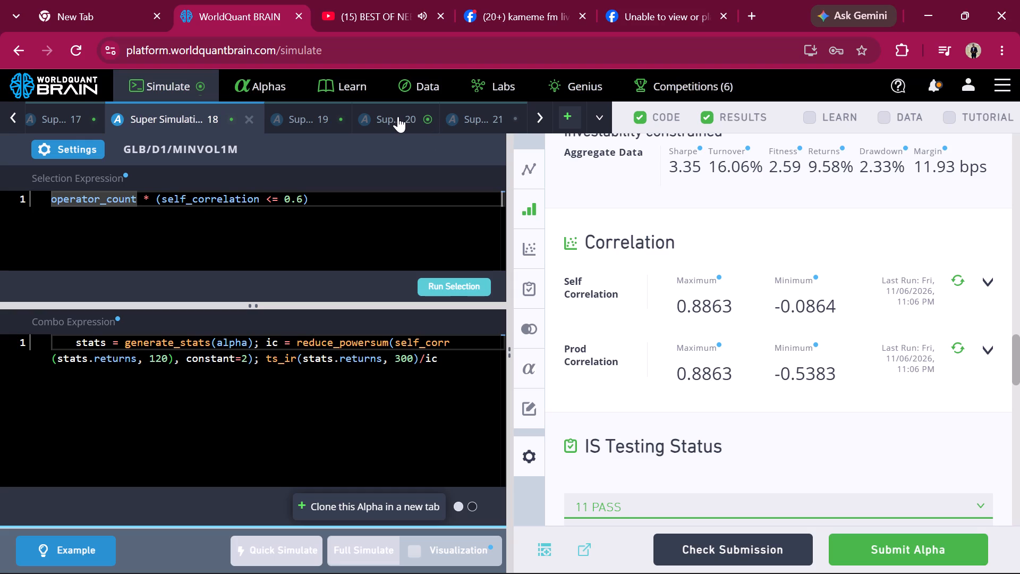
left_click(398, 116)
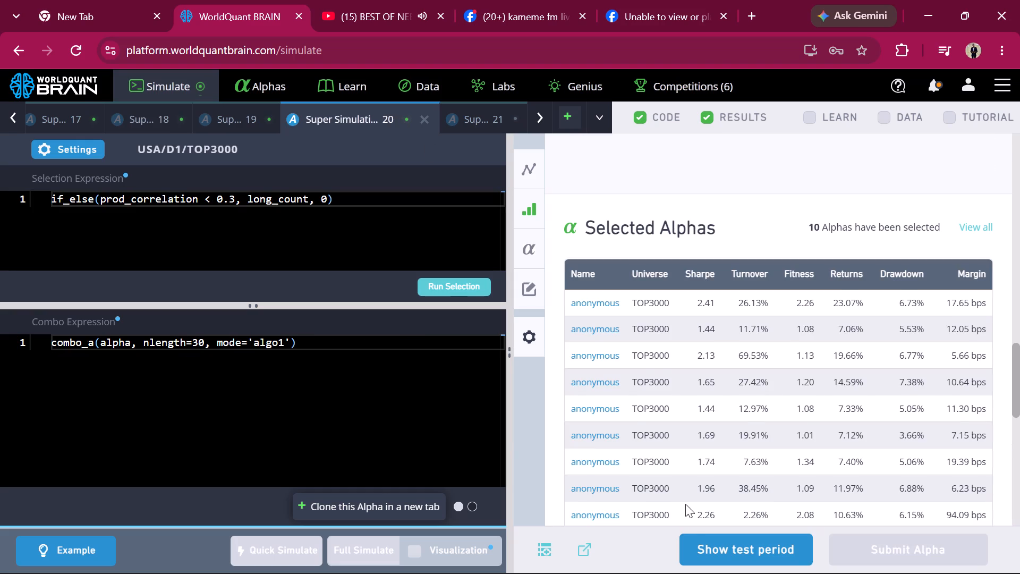
left_click(699, 543)
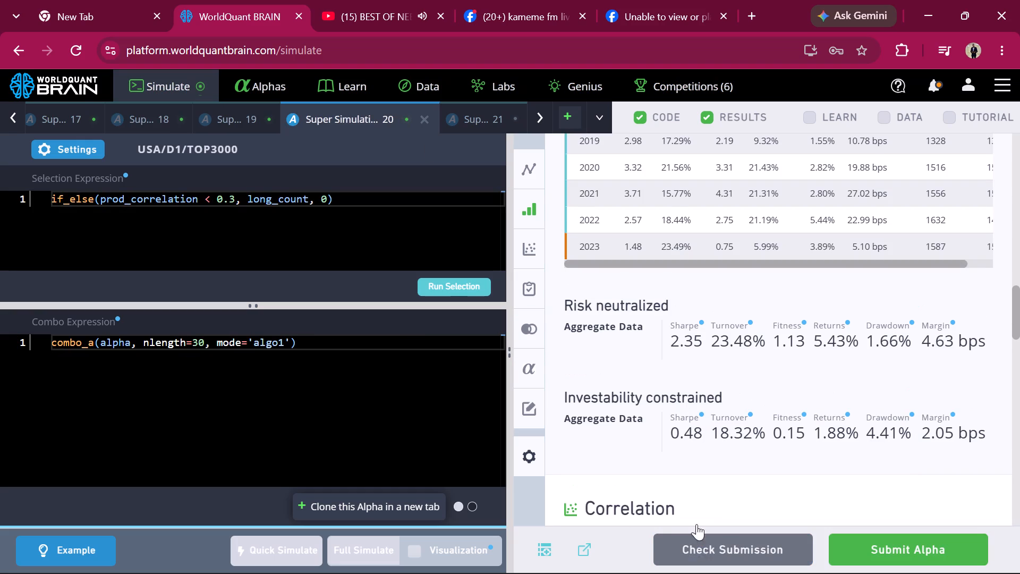
Run the prod correlation and self correlation checks for Super Simulation 20.
scroll(734, 366, "down", 6)
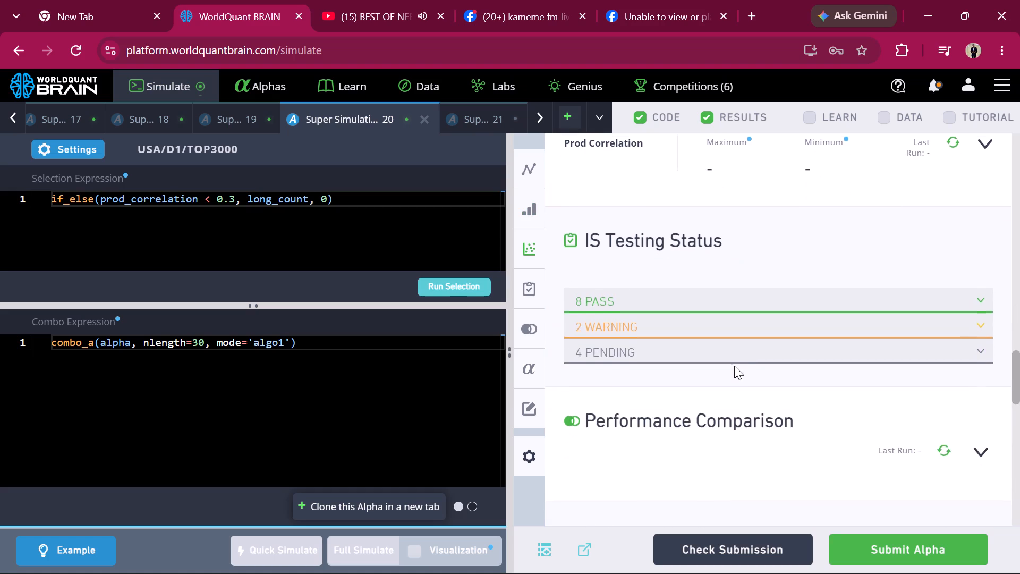
scroll(734, 366, "down", 1)
scroll(734, 366, "up", 2)
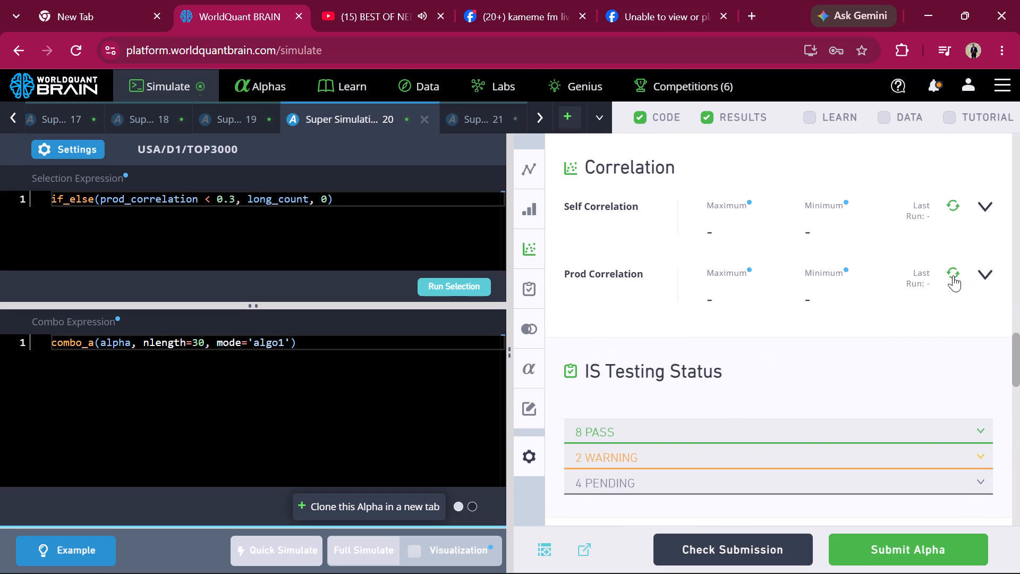
left_click(953, 275)
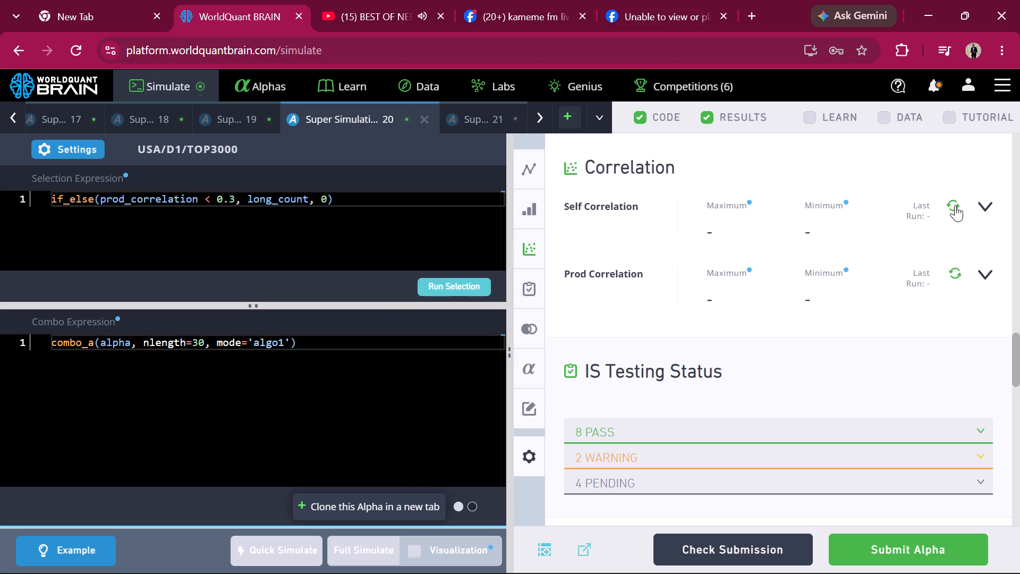
left_click(955, 205)
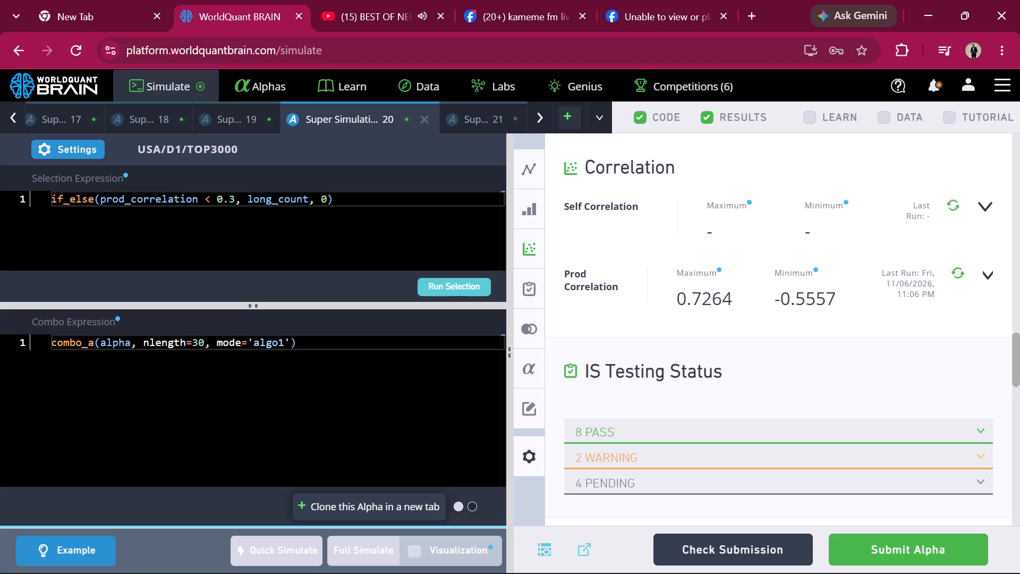
Set nlength to 70 in Super Simulation 20's combo expression and rerun the alpha selection.
left_click(207, 342)
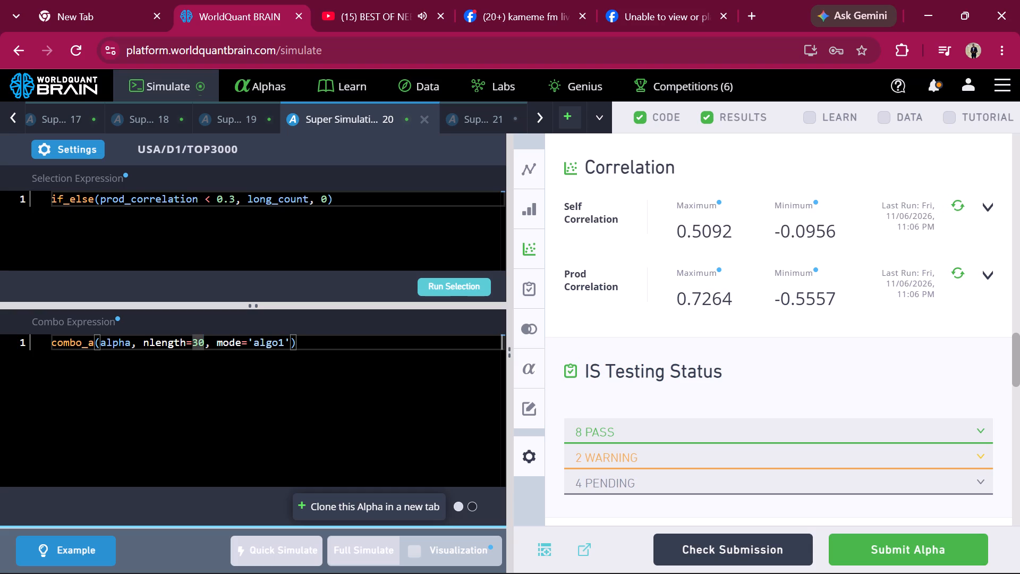
key("BackSpace")
key("BackSpace")
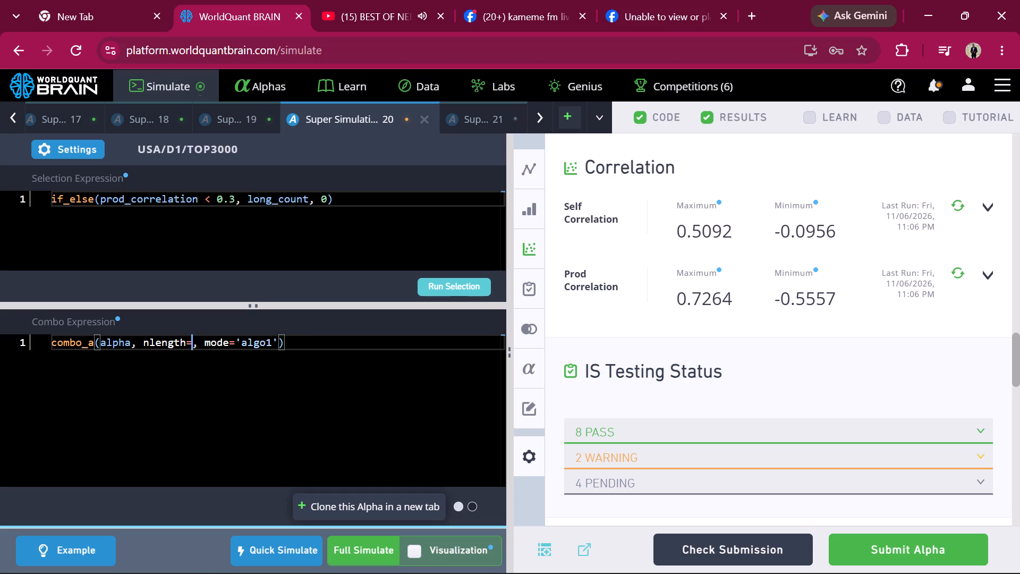
type("70")
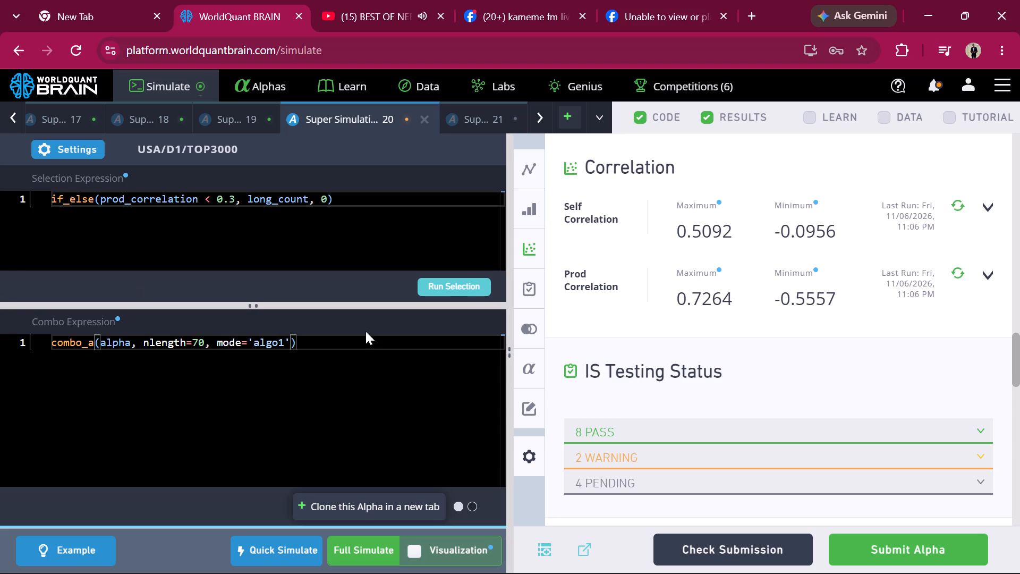
left_click(449, 285)
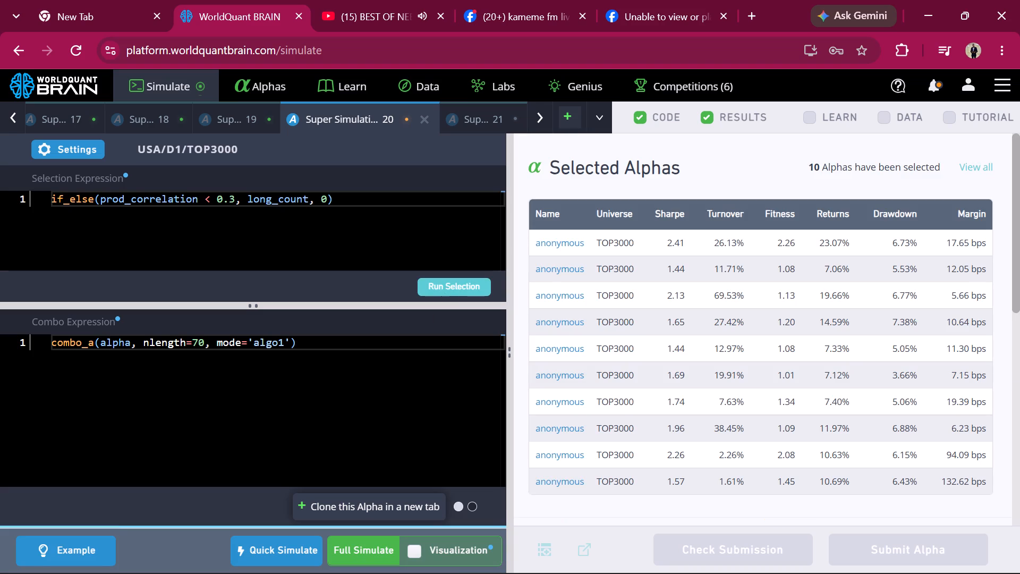
Run a full simulation of Super Simulation 20.
left_click(385, 550)
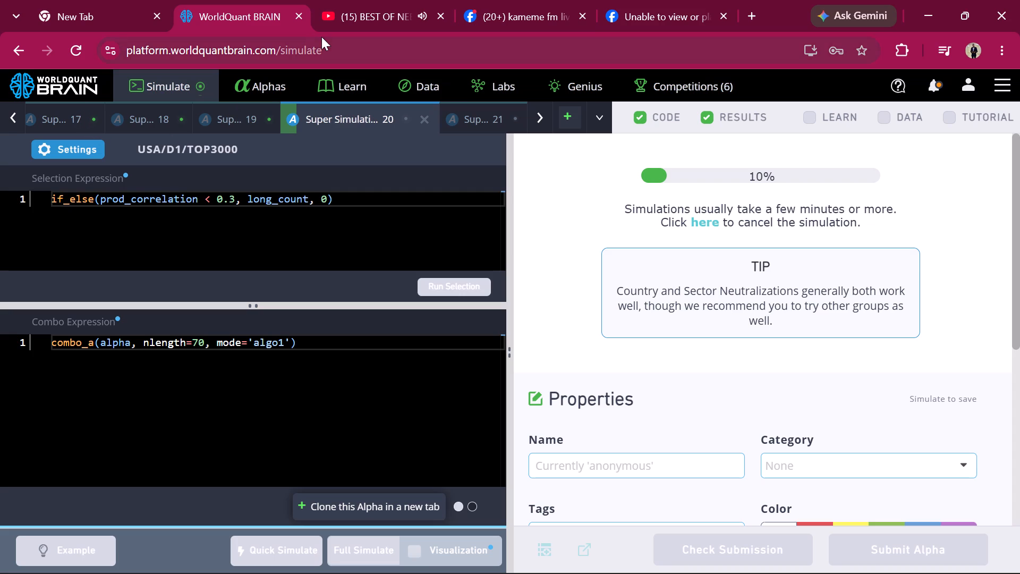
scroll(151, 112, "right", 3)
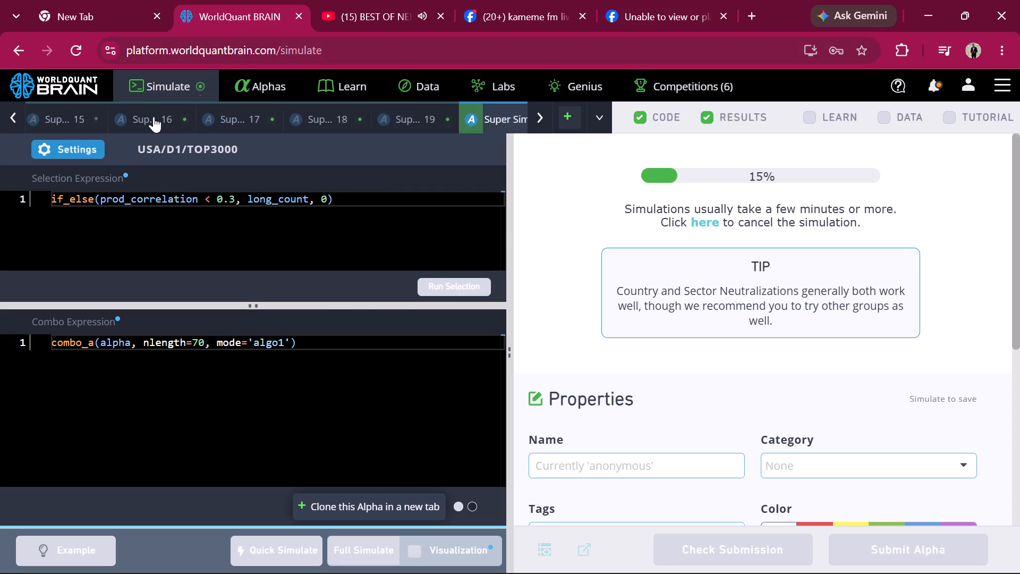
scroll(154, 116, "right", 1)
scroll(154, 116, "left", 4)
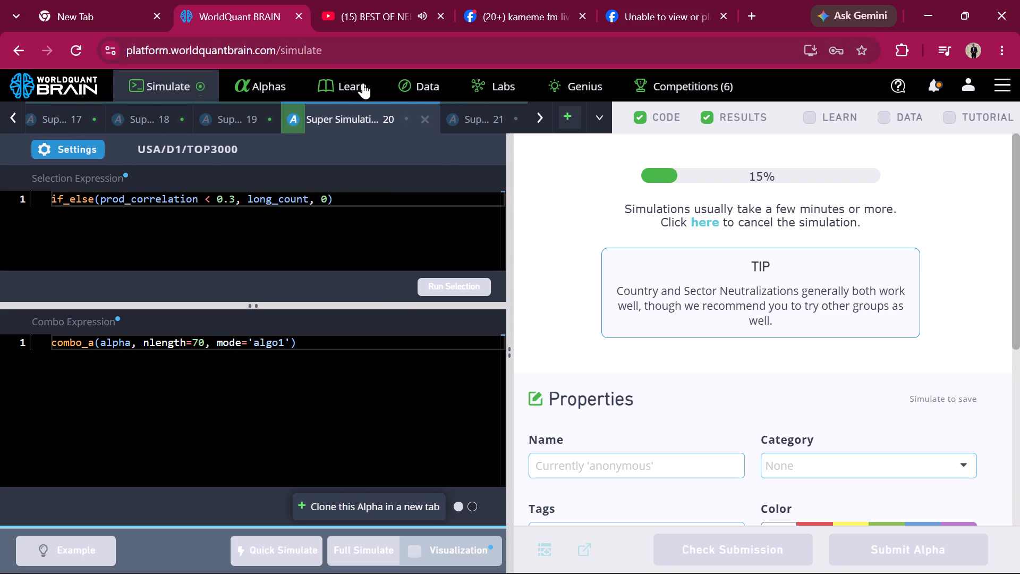
Switch to the Facebook search page for "kameme fm live" and browse back up through its posts.
left_click(517, 24)
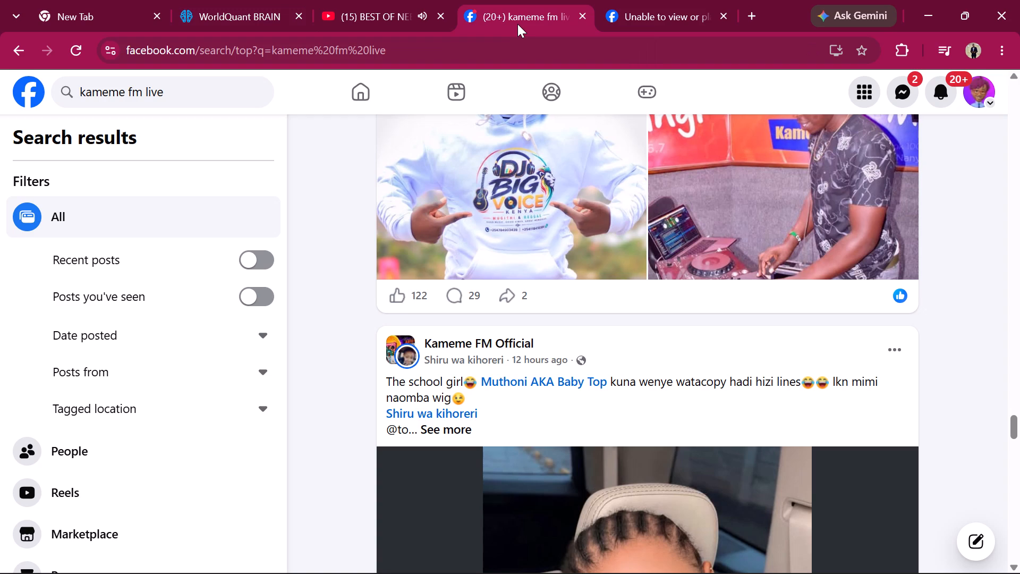
scroll(622, 247, "up", 8)
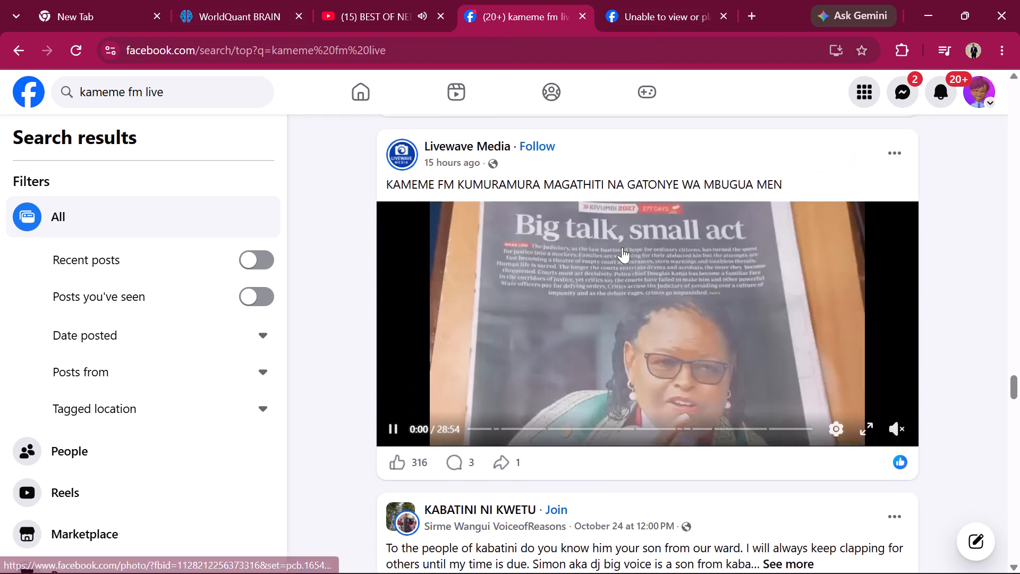
scroll(622, 247, "up", 18)
scroll(622, 247, "up", 19)
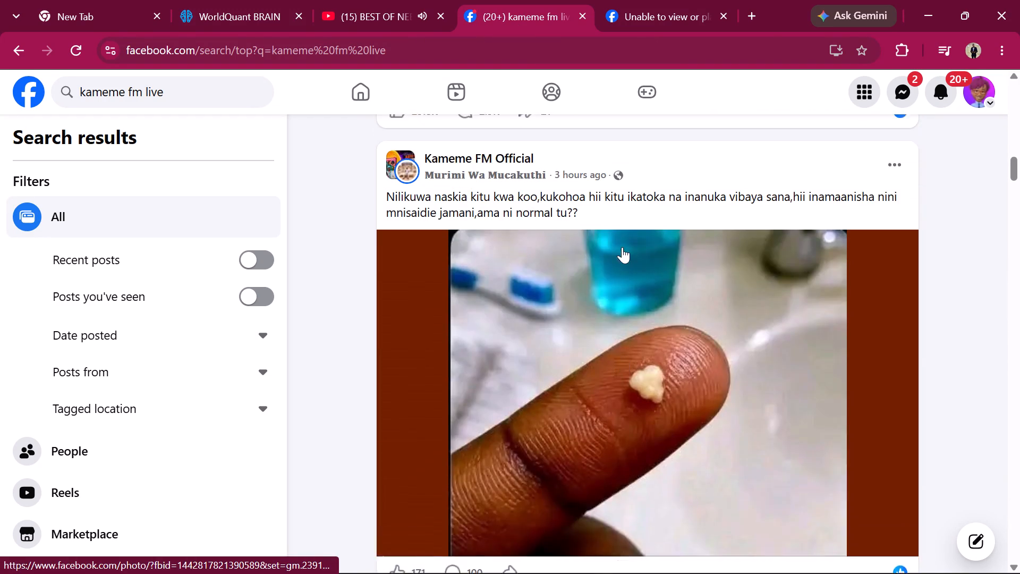
scroll(622, 247, "up", 3)
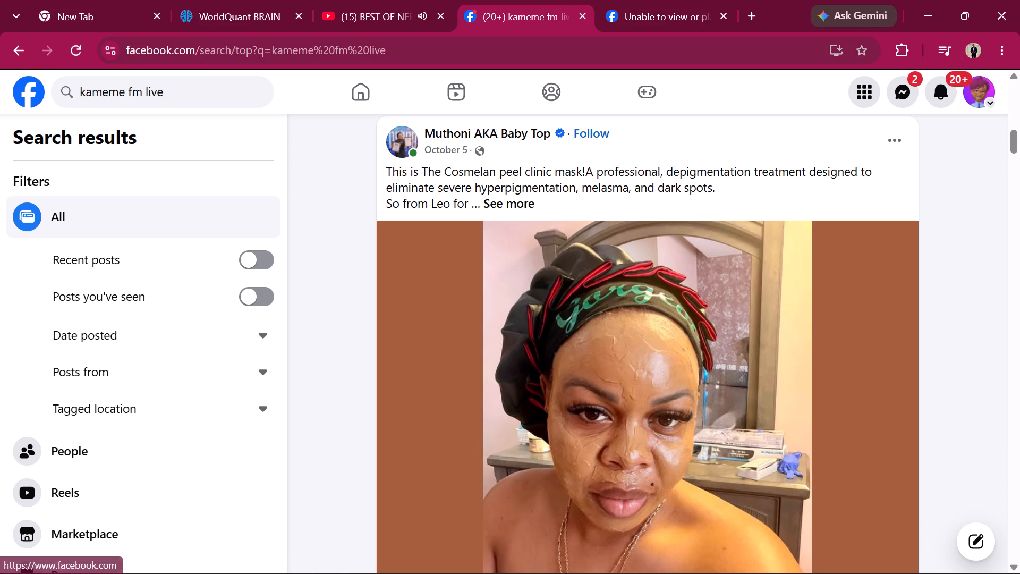
Rerun the Facebook search for "kameme fm live" and look through the refreshed results.
left_click(167, 102)
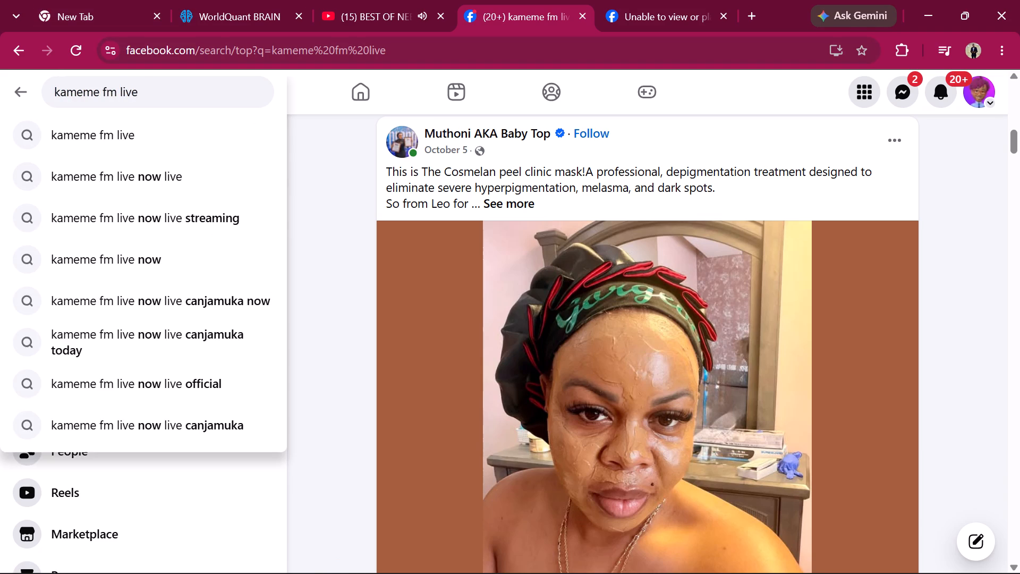
key("Return")
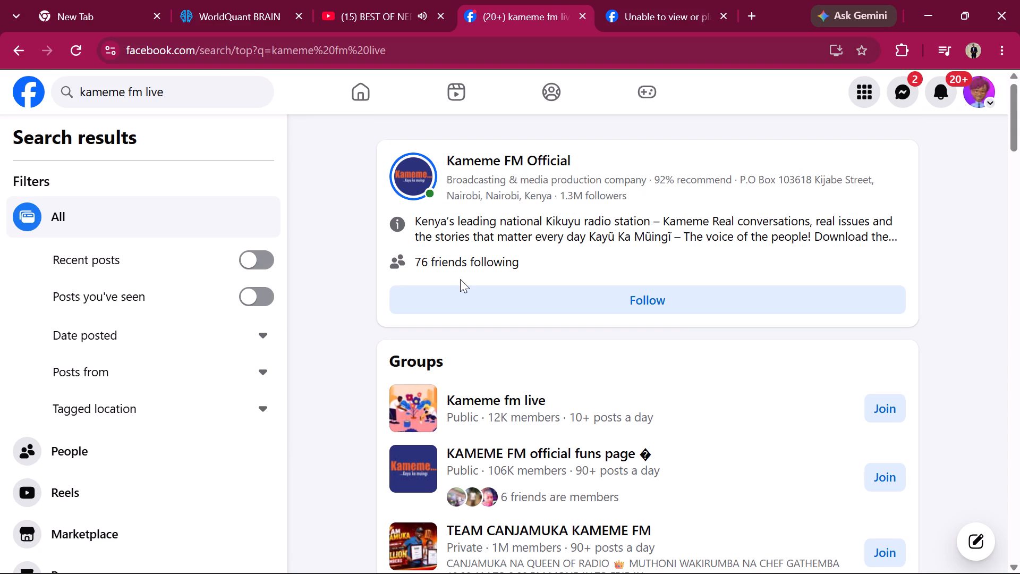
scroll(460, 279, "down", 7)
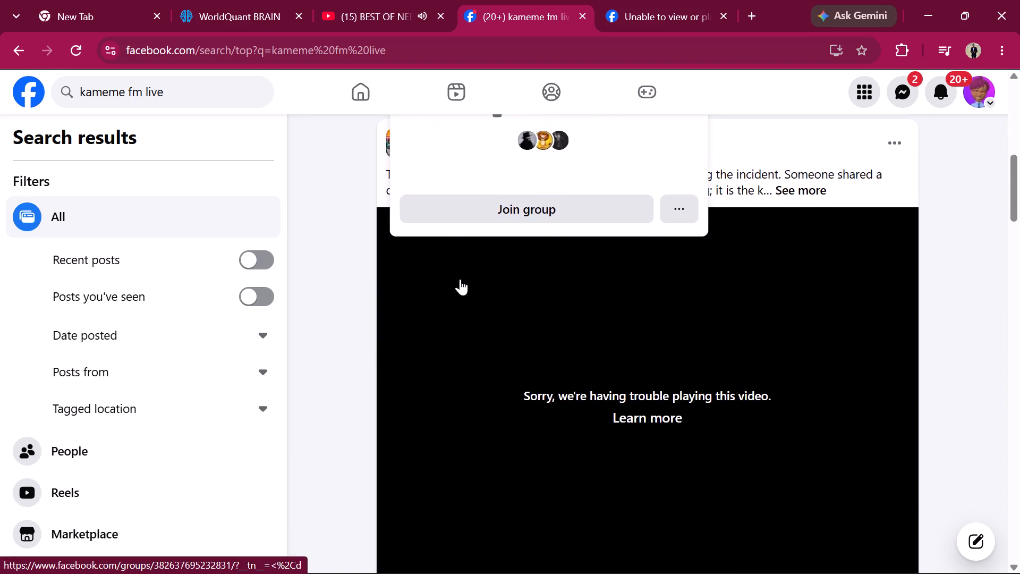
scroll(460, 279, "down", 3)
scroll(460, 279, "up", 1)
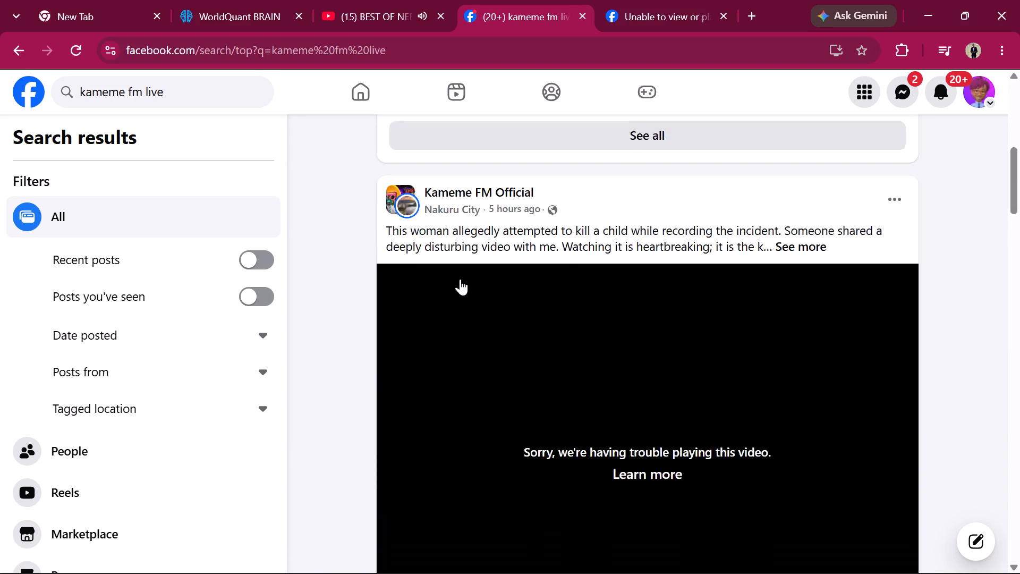
scroll(460, 279, "up", 6)
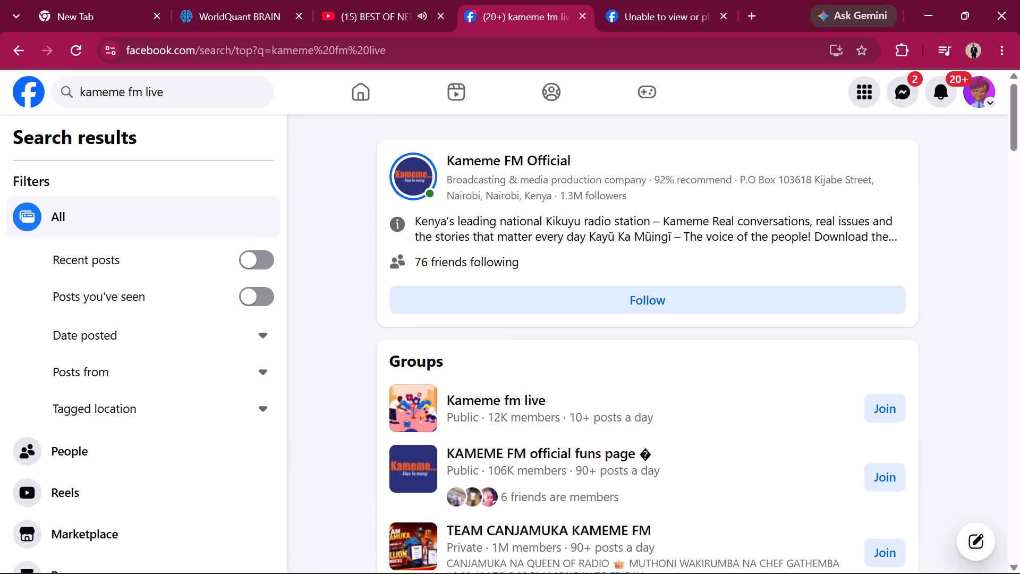
Search Facebook for the suggested "kameme fm live now live" and look through the results to the first video post.
left_click(182, 94)
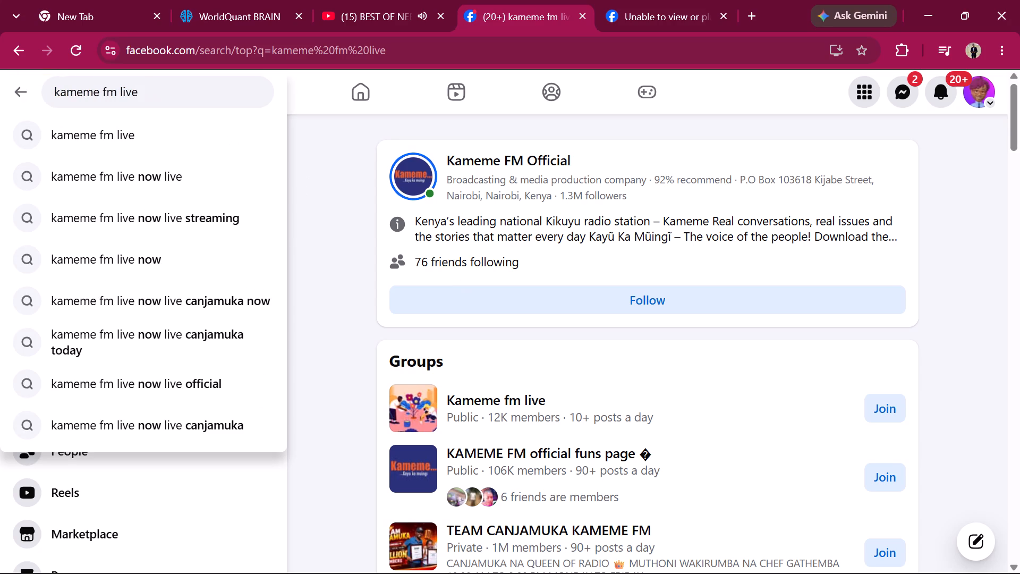
left_click(168, 161)
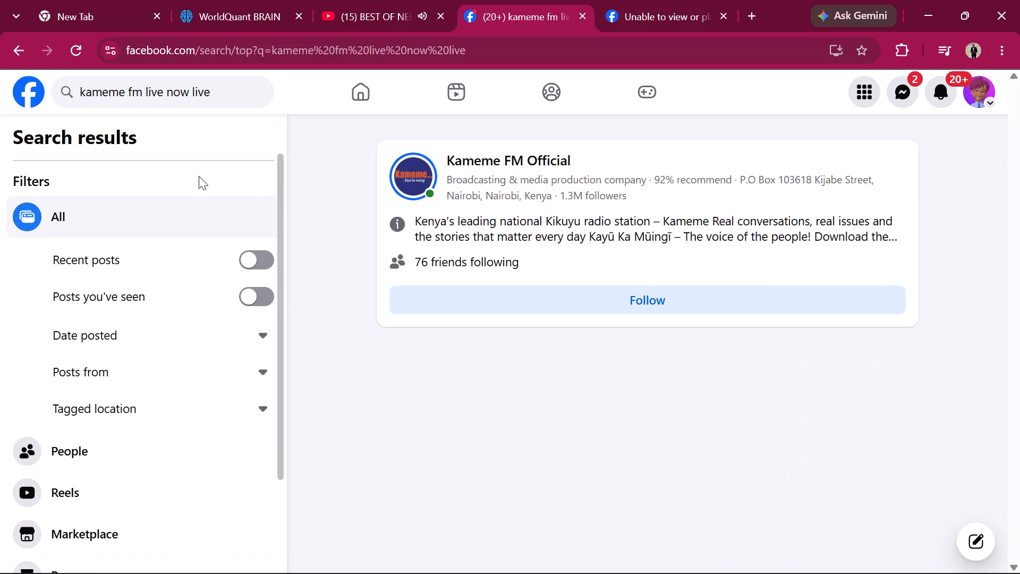
scroll(552, 404, "down", 1)
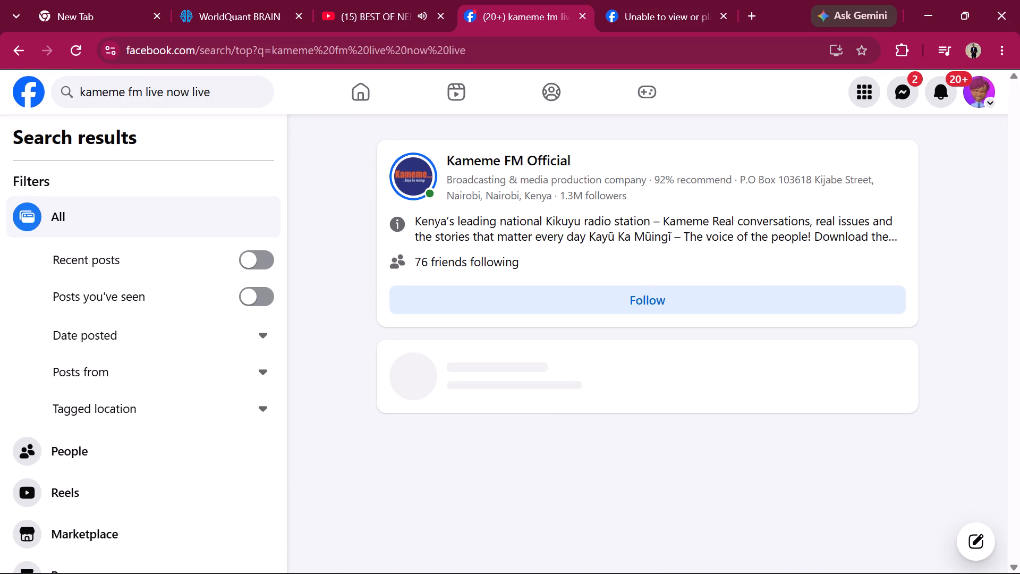
scroll(657, 317, "down", 2)
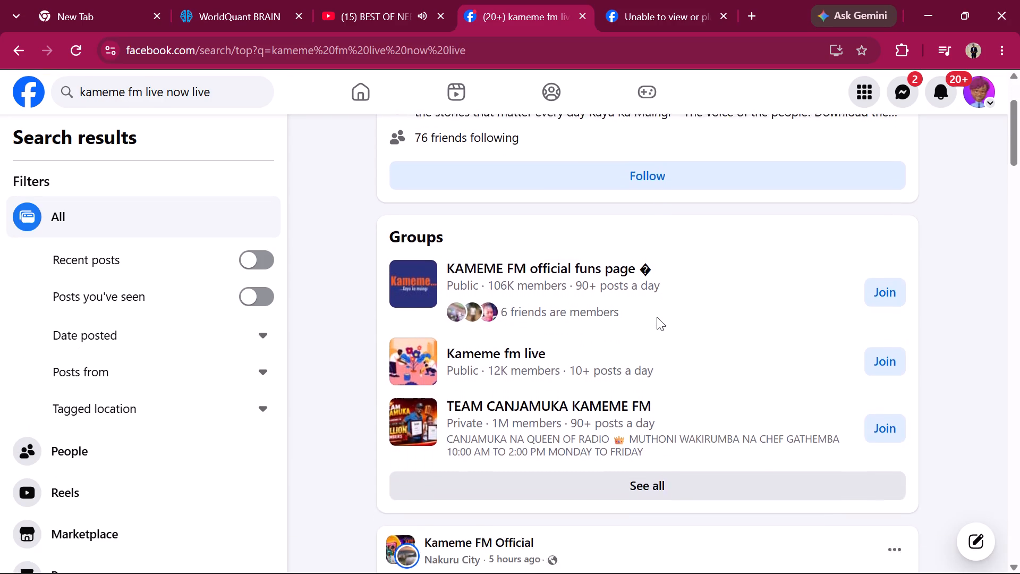
scroll(657, 317, "down", 6)
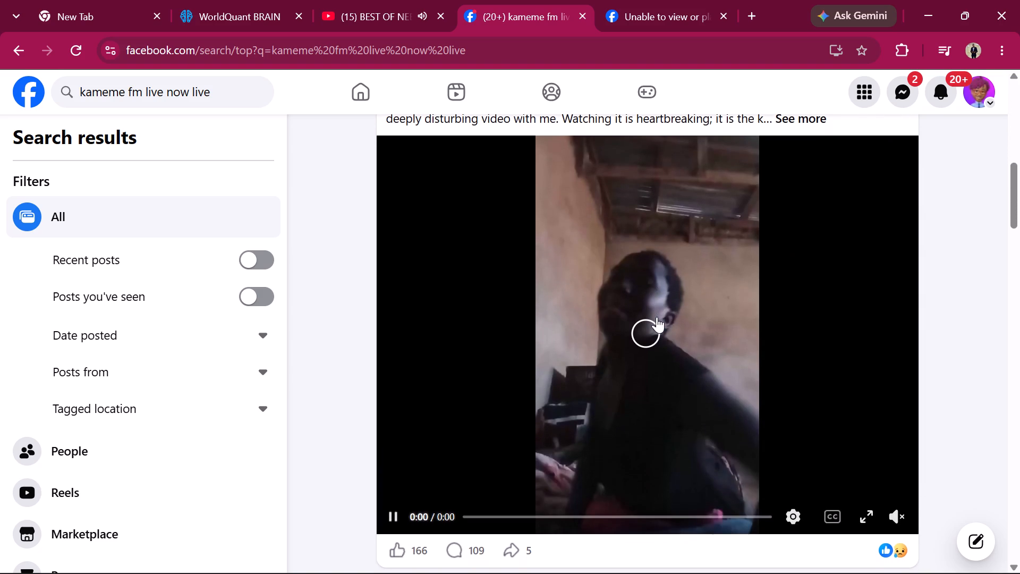
Try to unmute the Kameme FM Official video and expand the post's full text.
left_click(897, 517)
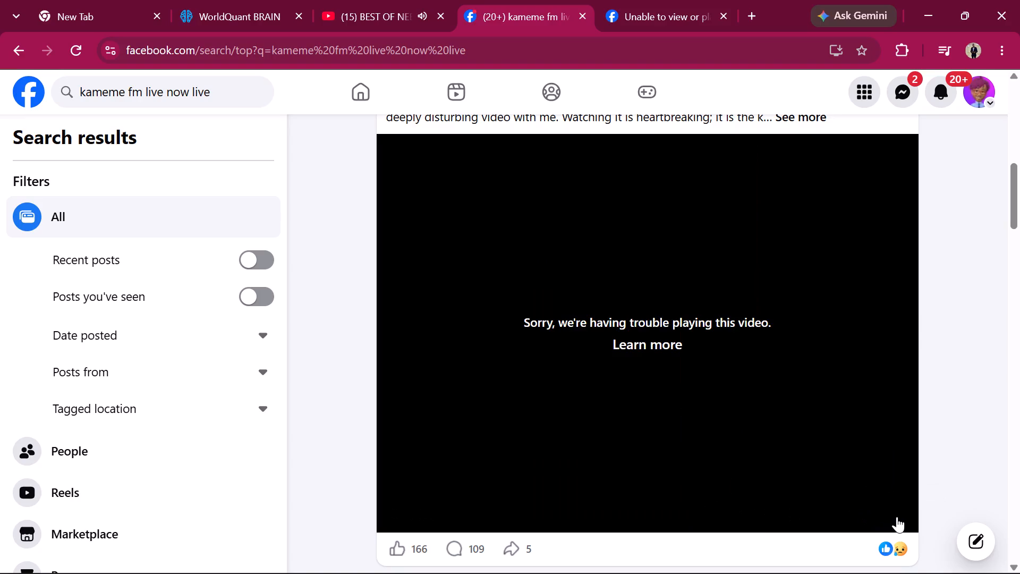
scroll(897, 517, "up", 2)
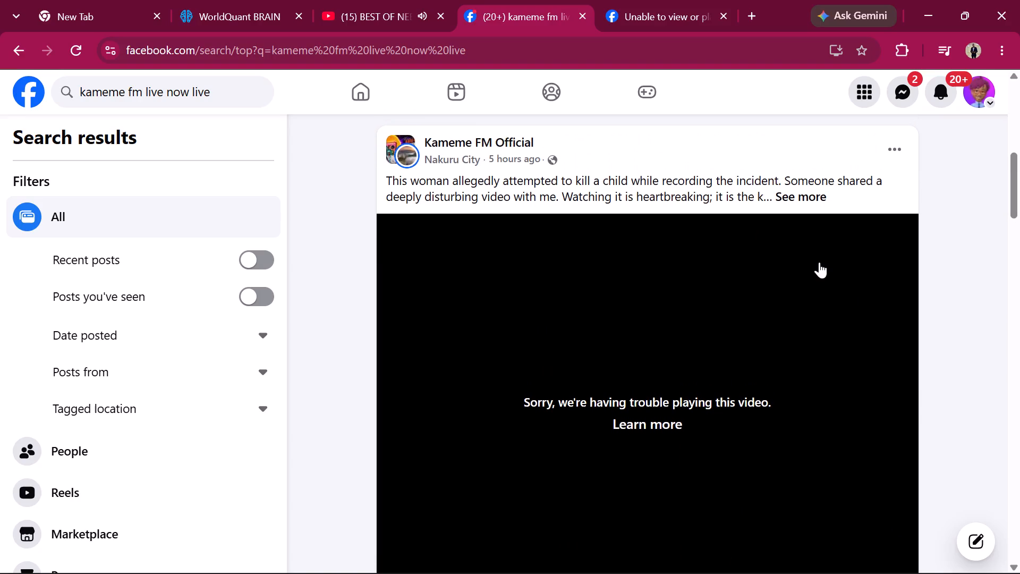
left_click(819, 198)
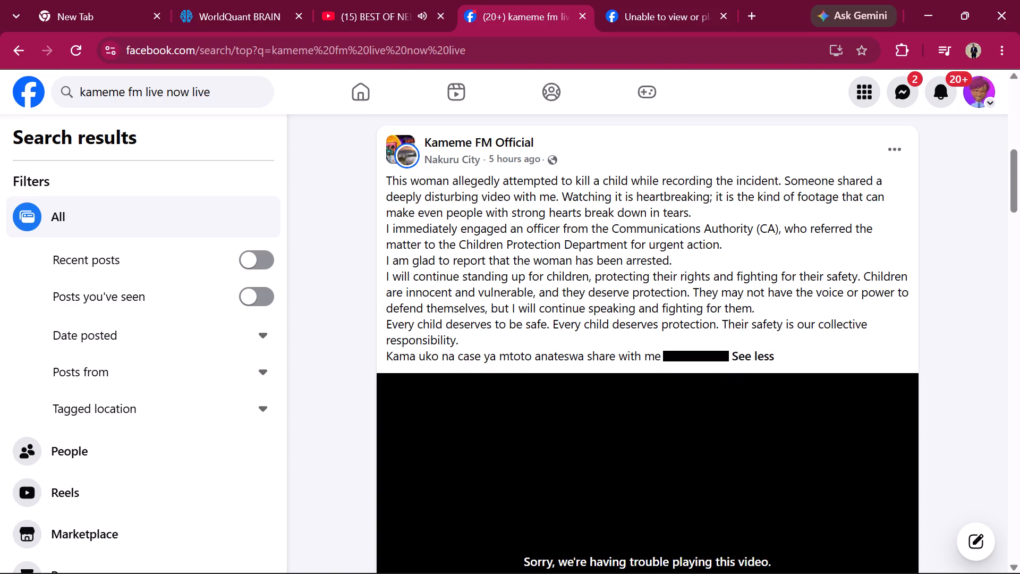
Browse the posts following the Kameme FM Official video in the search results.
scroll(825, 317, "down", 3)
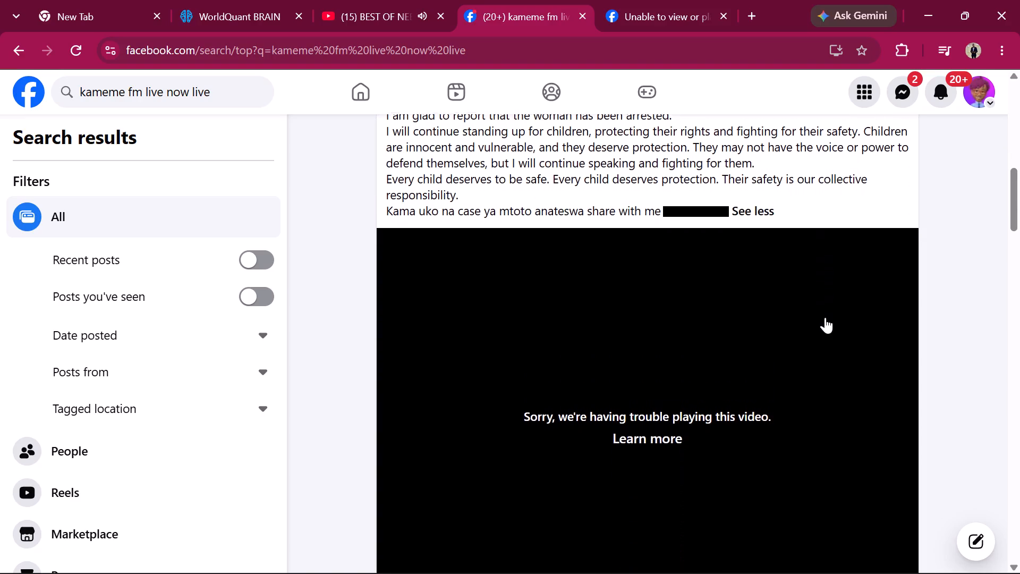
scroll(825, 317, "down", 6)
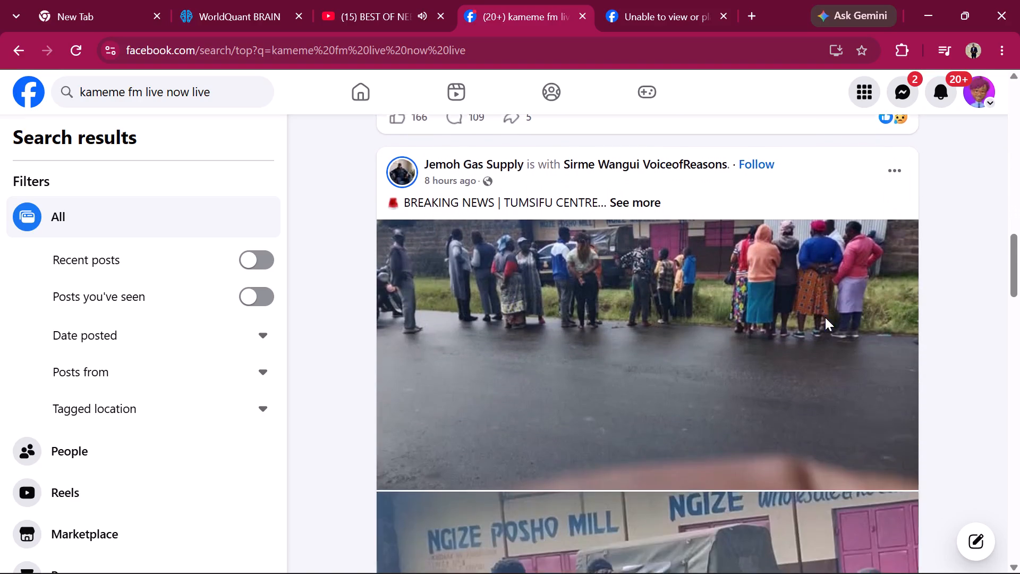
scroll(825, 317, "down", 1)
scroll(825, 317, "up", 4)
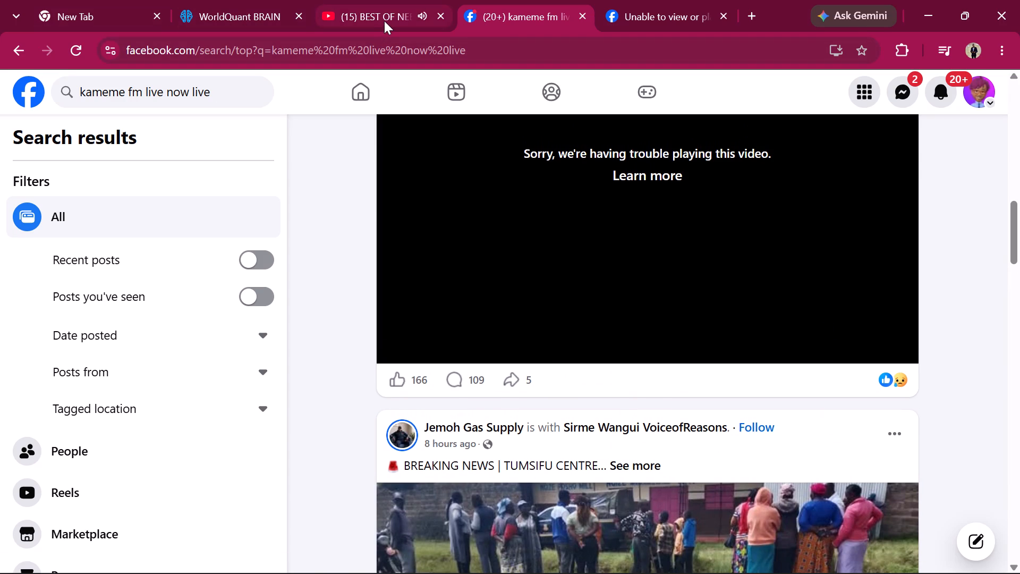
Switch back to WorldQuant BRAIN and reveal the test period of Super Simulation 20.
left_click(251, 5)
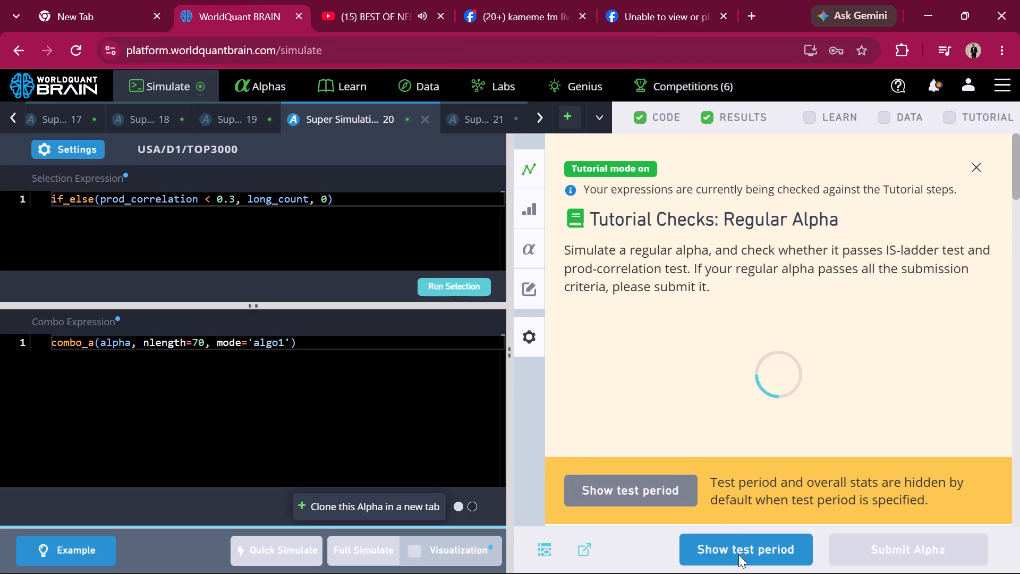
left_click(738, 556)
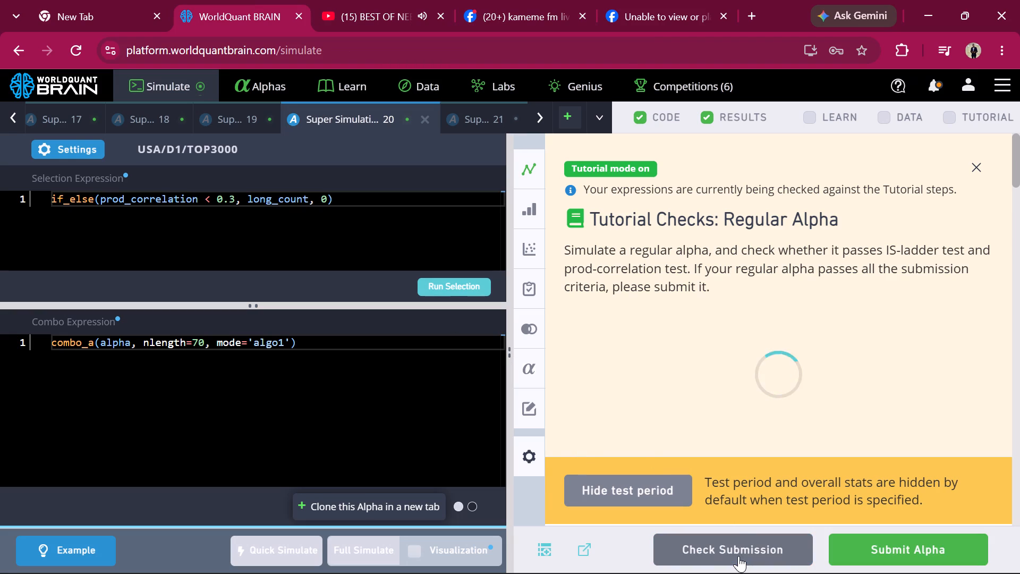
Show Super Simulation 20's IS Summary for the IS period and review its aggregate and yearly figures.
scroll(806, 236, "down", 7)
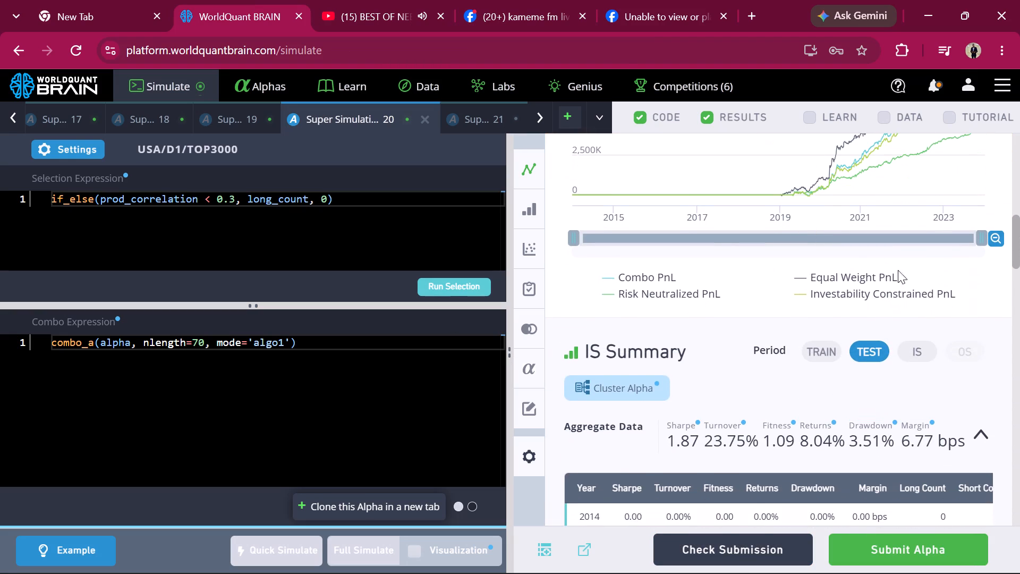
left_click(915, 342)
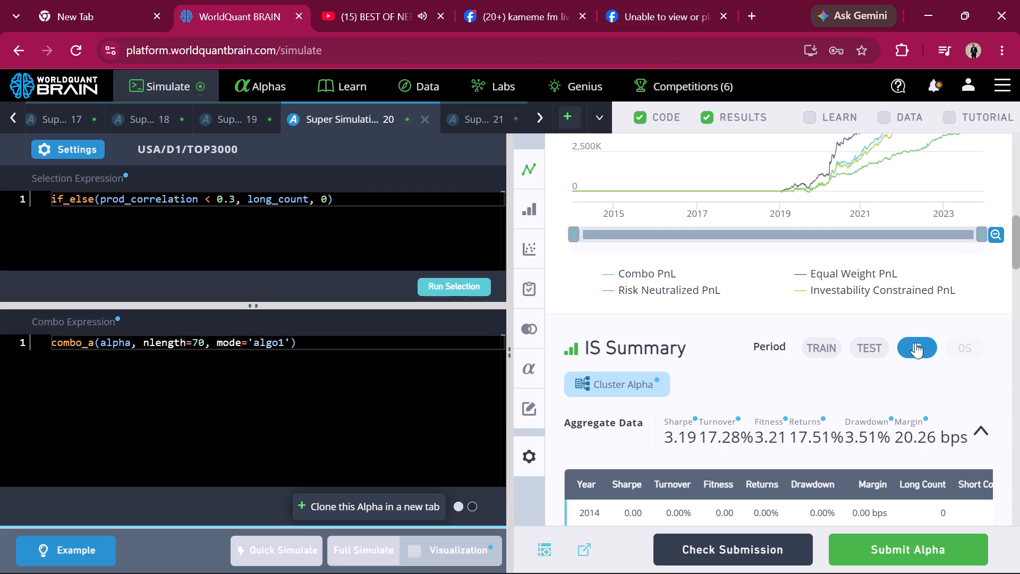
scroll(915, 342, "down", 3)
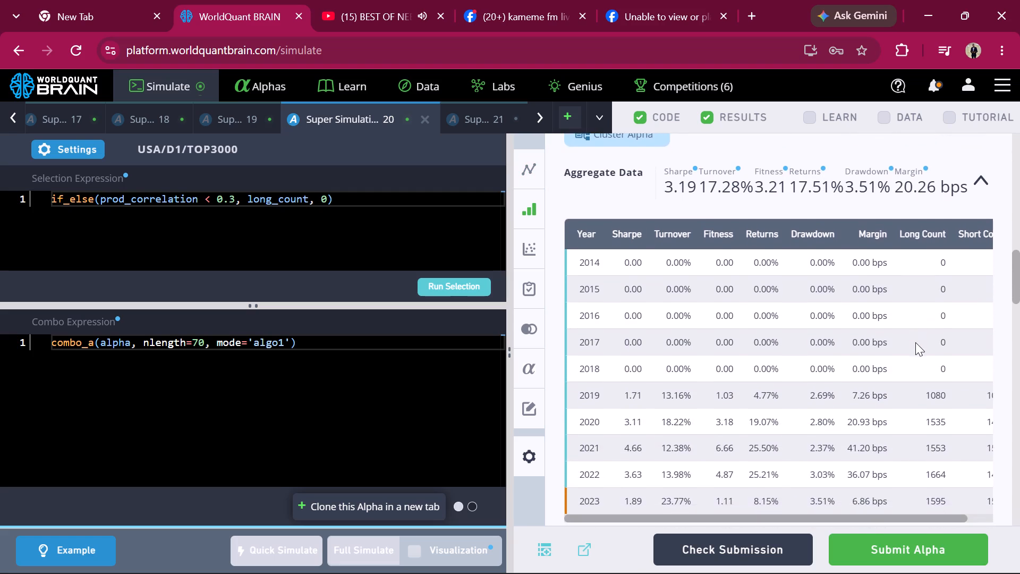
Run the prod correlation check for Super Simulation 20.
scroll(915, 342, "down", 5)
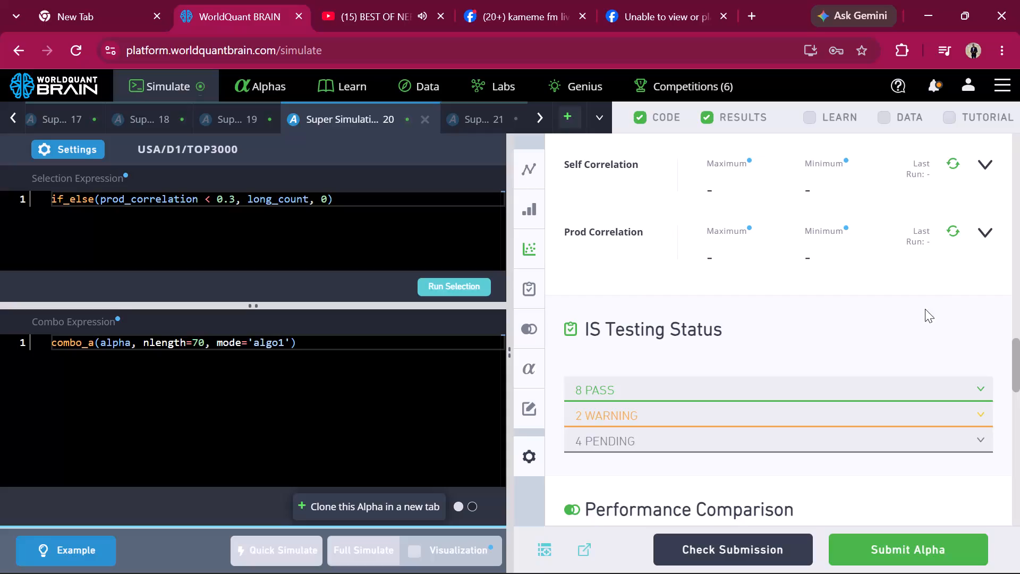
left_click(950, 233)
Run the self correlation check for Super Simulation 20 with the nlength=70 combo expression.
left_click(953, 165)
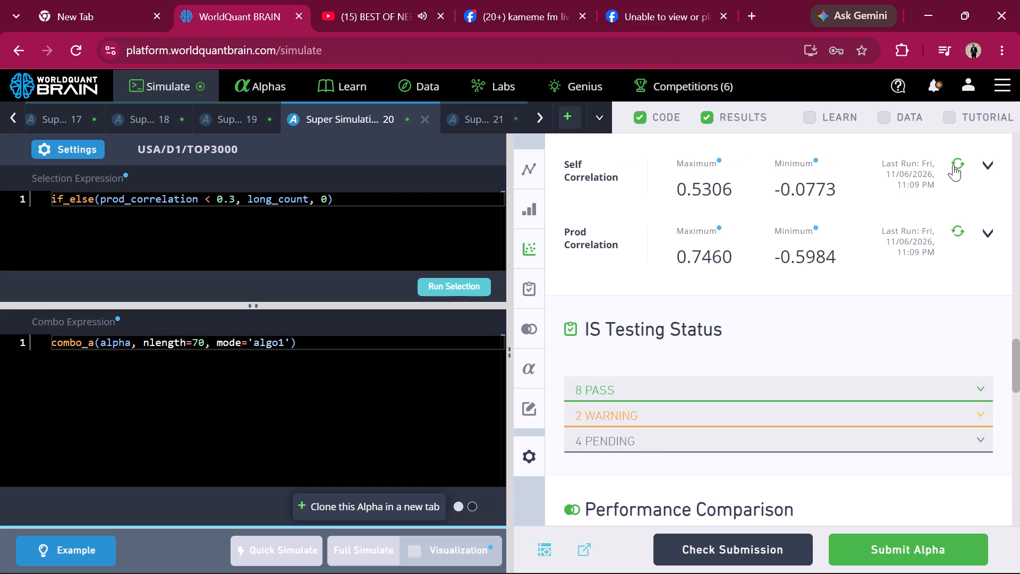
Rerun Super Simulation 20's alpha selection and clone this alpha in a new tab.
left_click(448, 288)
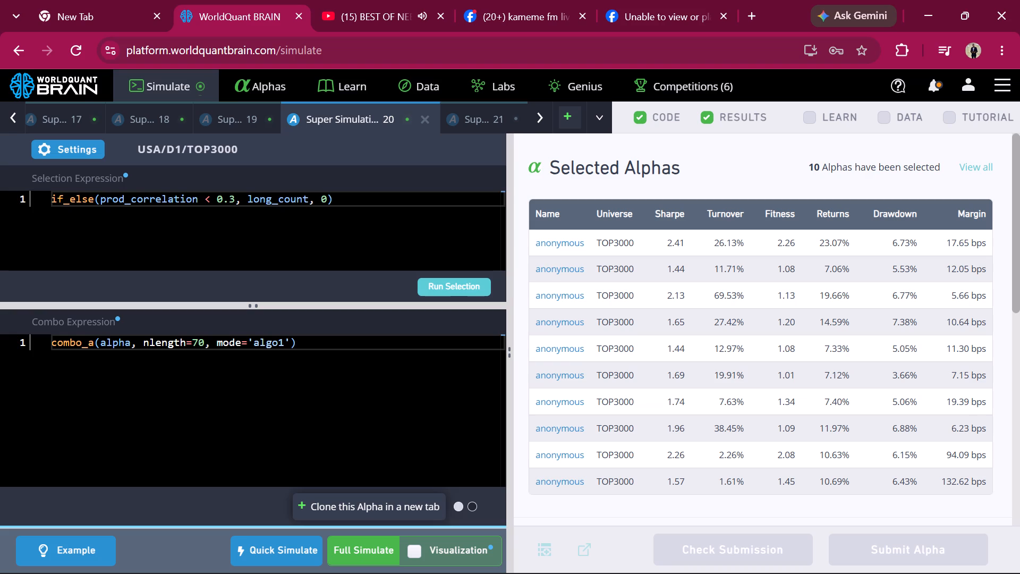
left_click(381, 507)
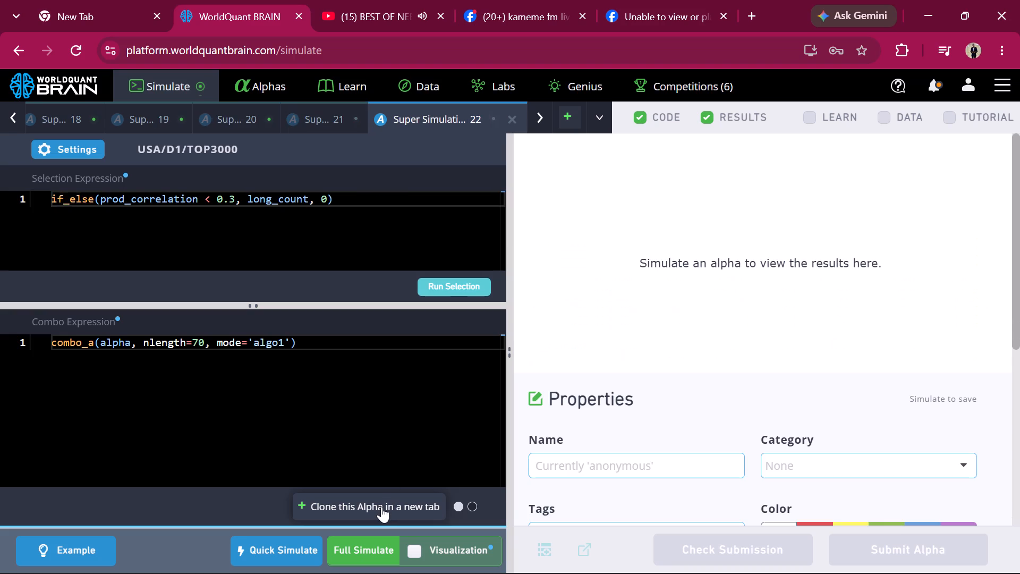
Run a full simulation of the clone with nlength set to 10 in its combo expression, rerunning the alpha selection first.
left_click(204, 341)
key("BackSpace")
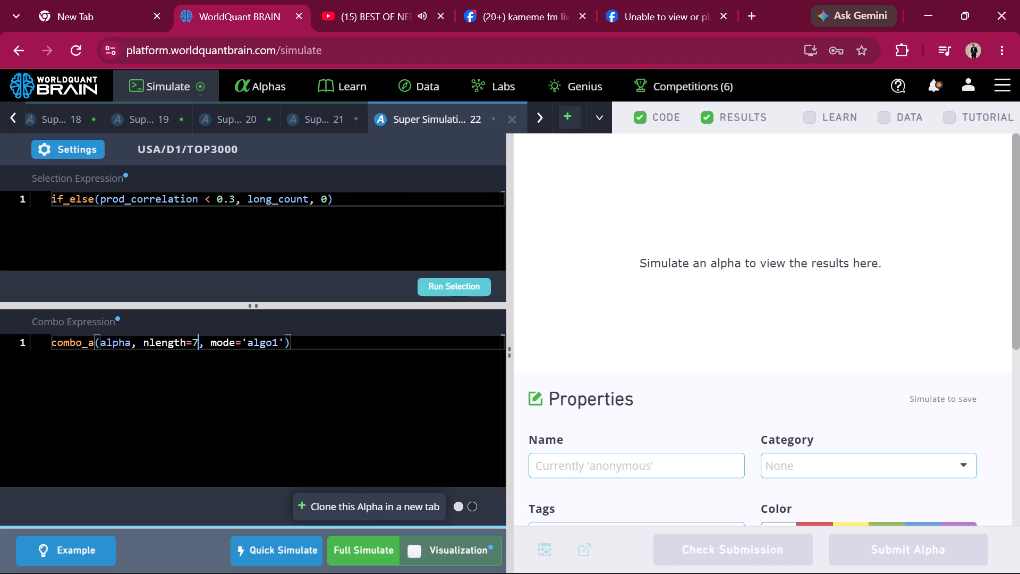
key("BackSpace")
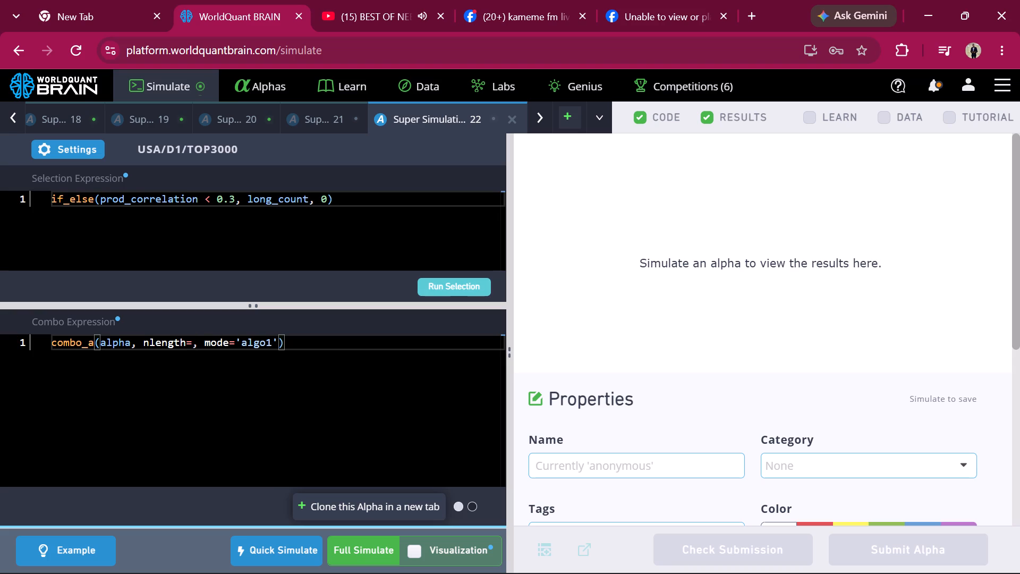
key("1")
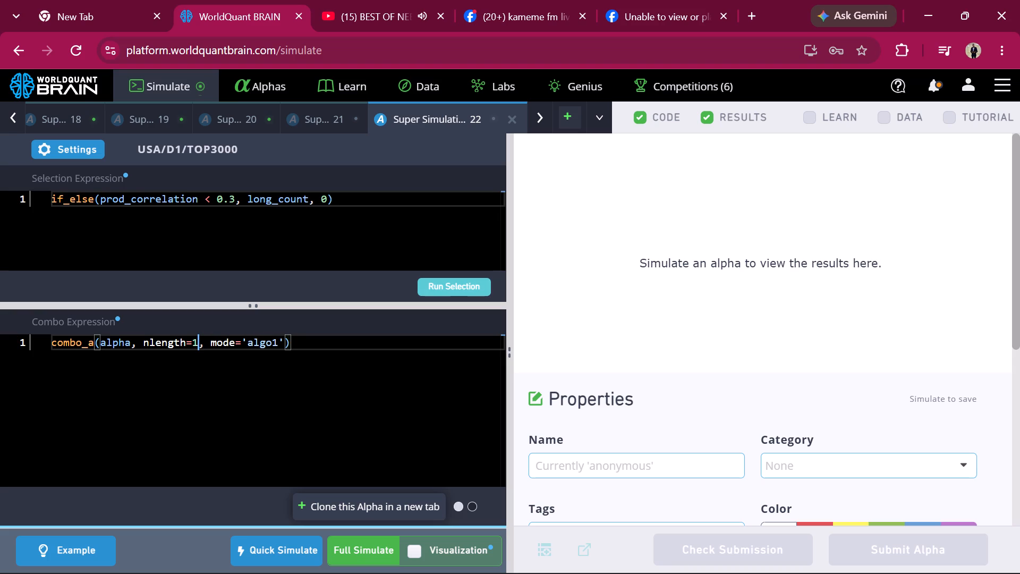
key("0")
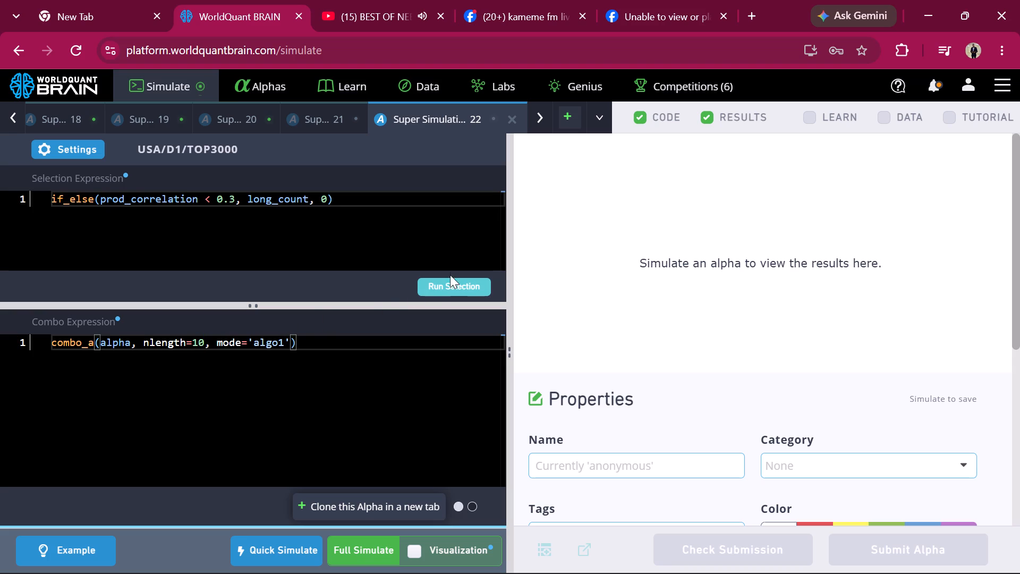
left_click(438, 284)
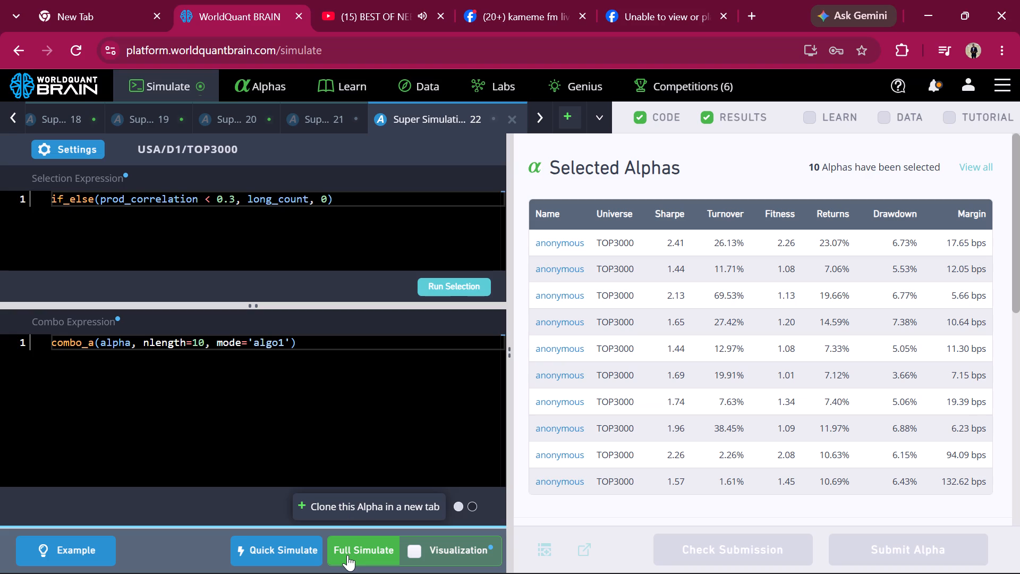
left_click(347, 555)
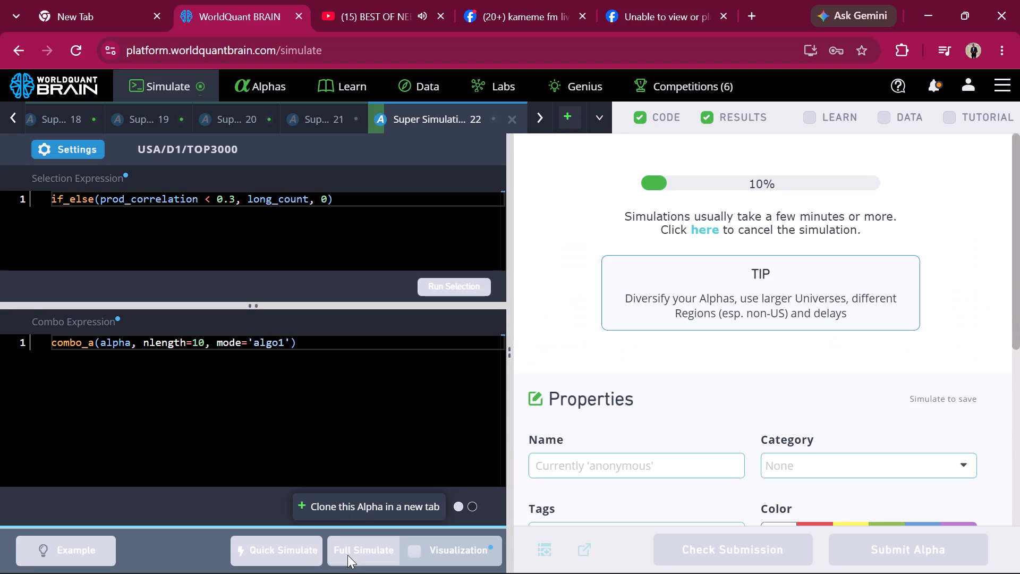
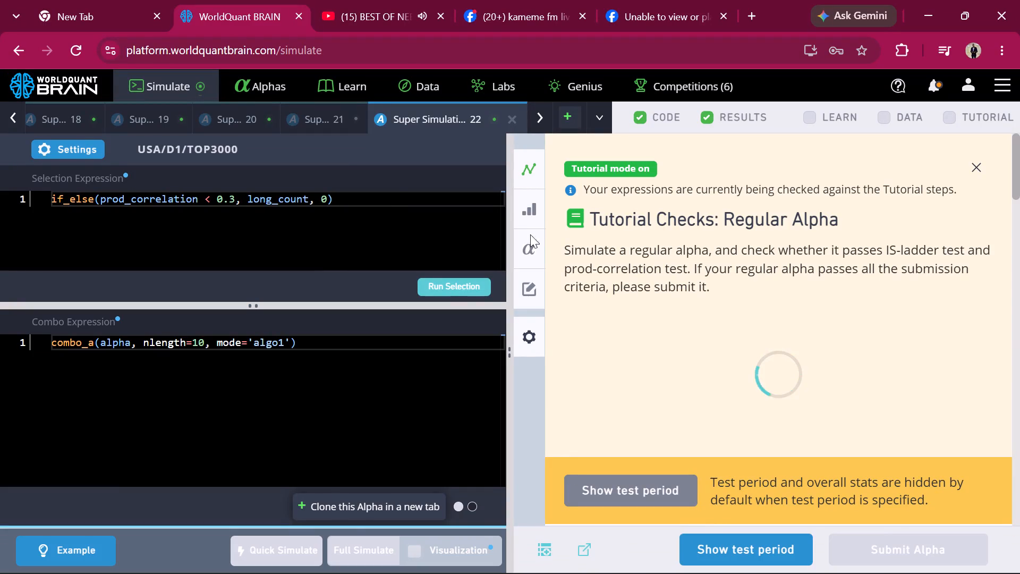
Show Super Simulation 22's test period and examine its IS Summary for the IS period, including the yearly figures.
left_click(710, 546)
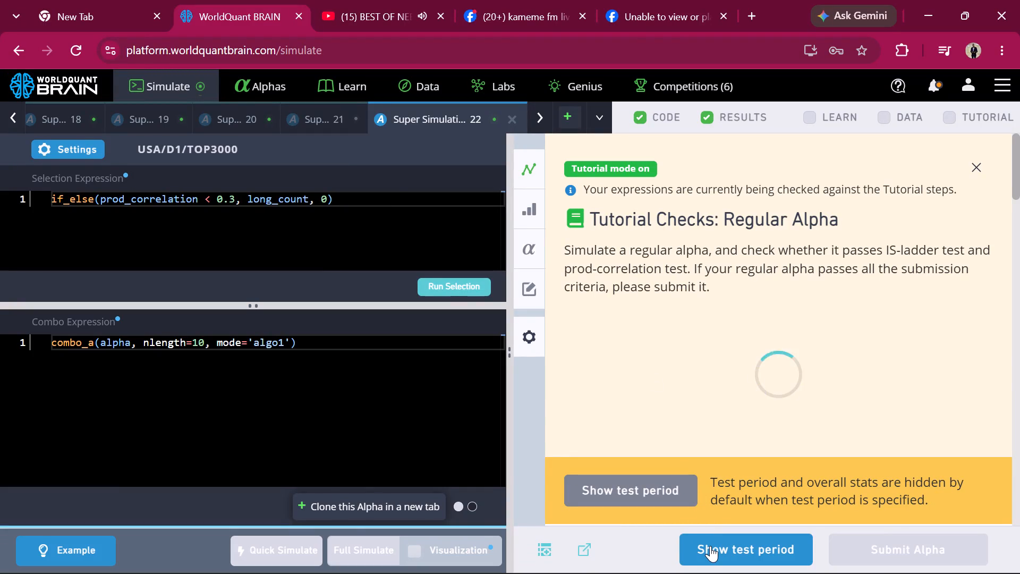
scroll(785, 359, "down", 6)
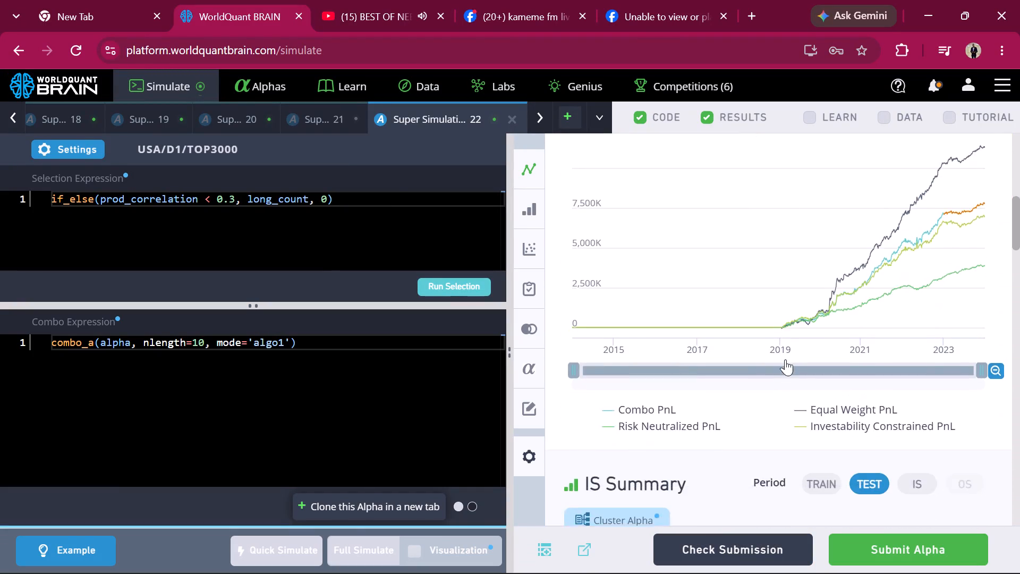
scroll(785, 359, "down", 2)
left_click(926, 269)
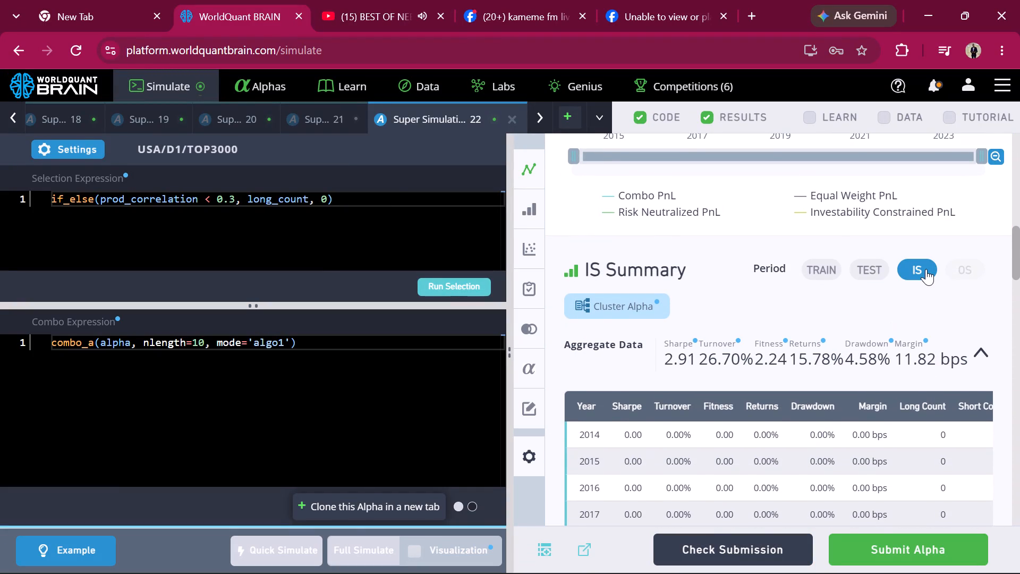
scroll(926, 269, "down", 5)
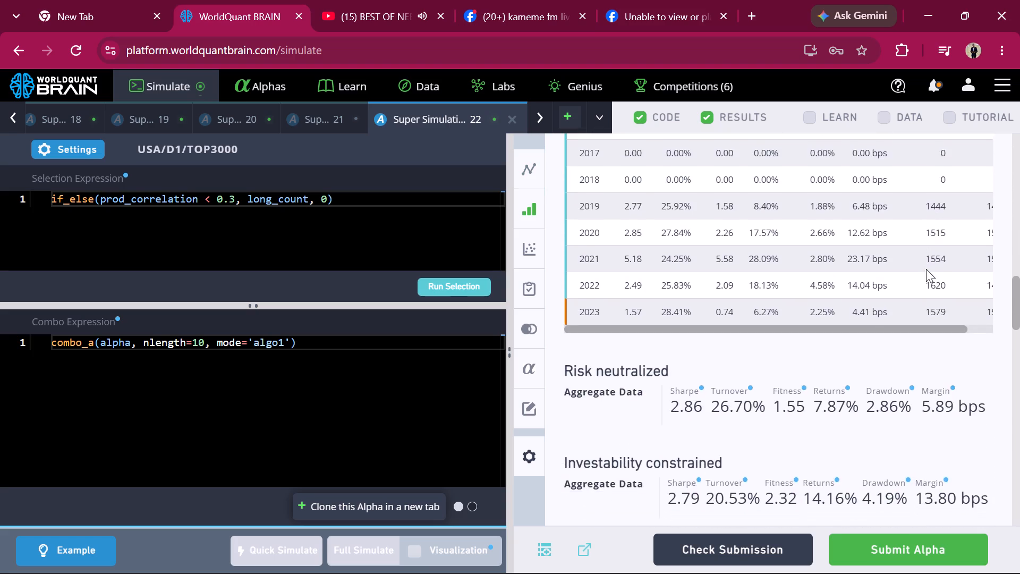
Run the prod correlation and self correlation checks for Super Simulation 22.
scroll(926, 269, "down", 5)
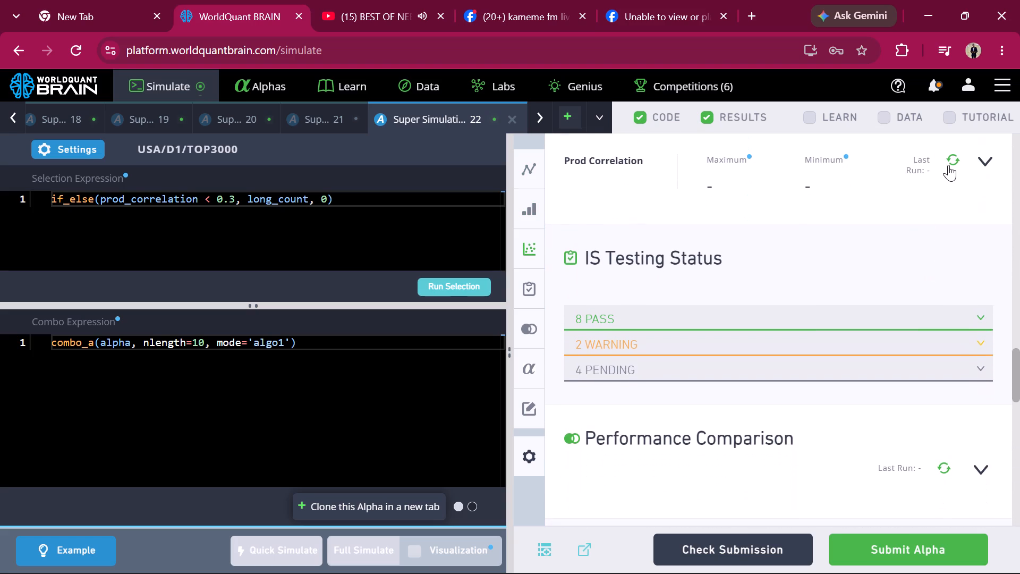
left_click(951, 162)
scroll(951, 162, "up", 1)
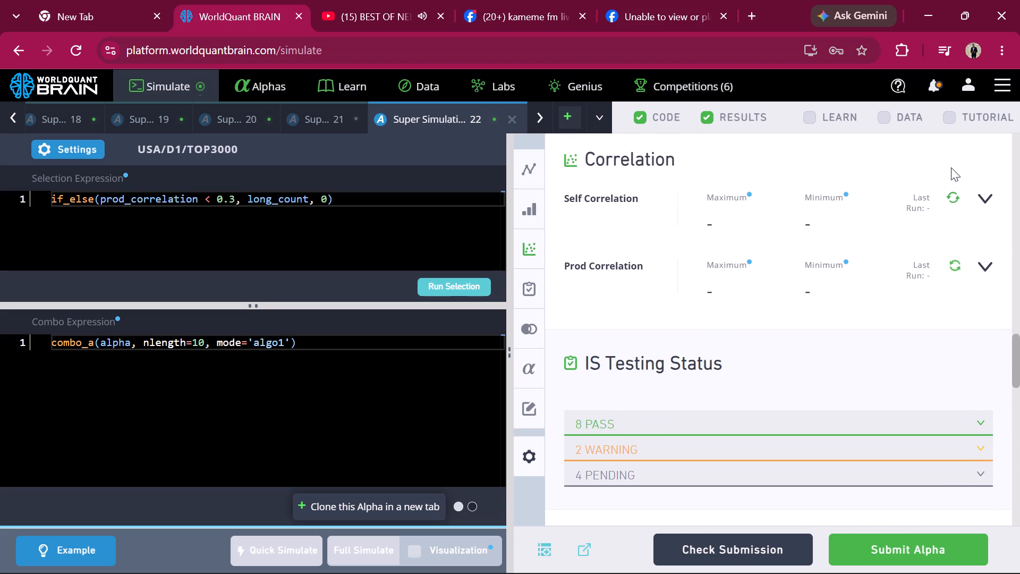
left_click(952, 199)
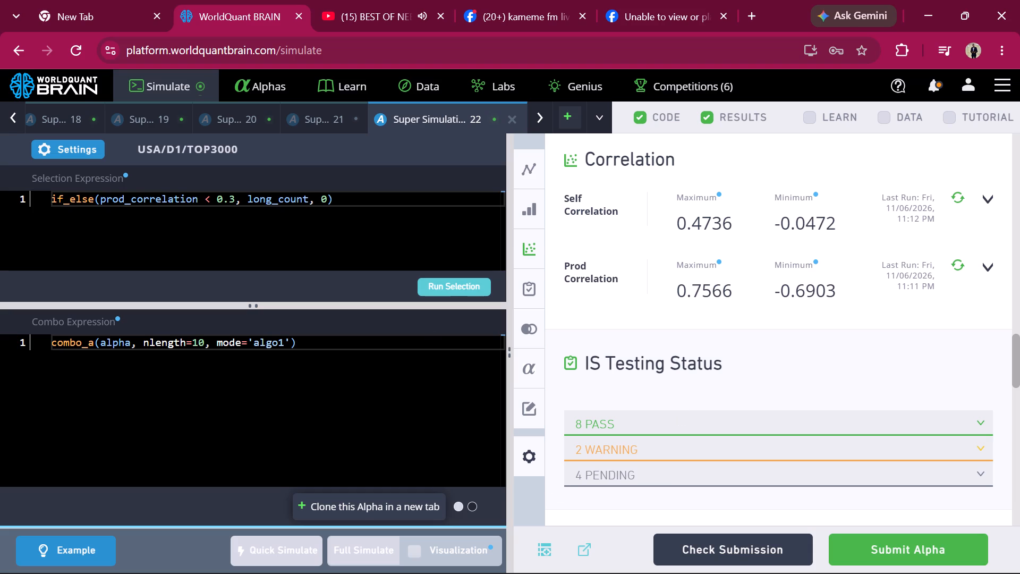
Clone Super Simulation 22 in a new tab and run a full simulation of the clone with neutralization set to RAM.
left_click(415, 505)
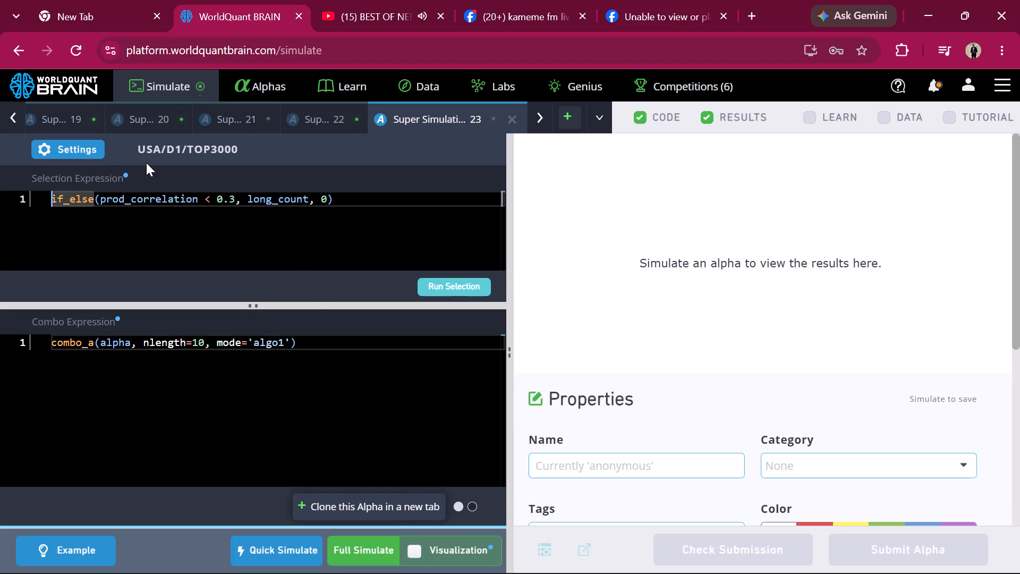
left_click(93, 148)
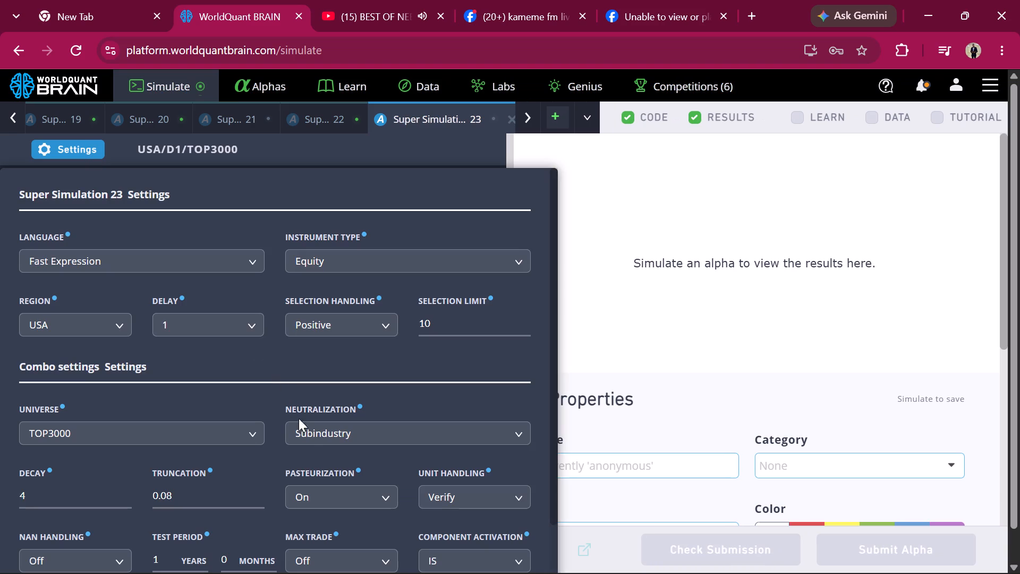
left_click(307, 430)
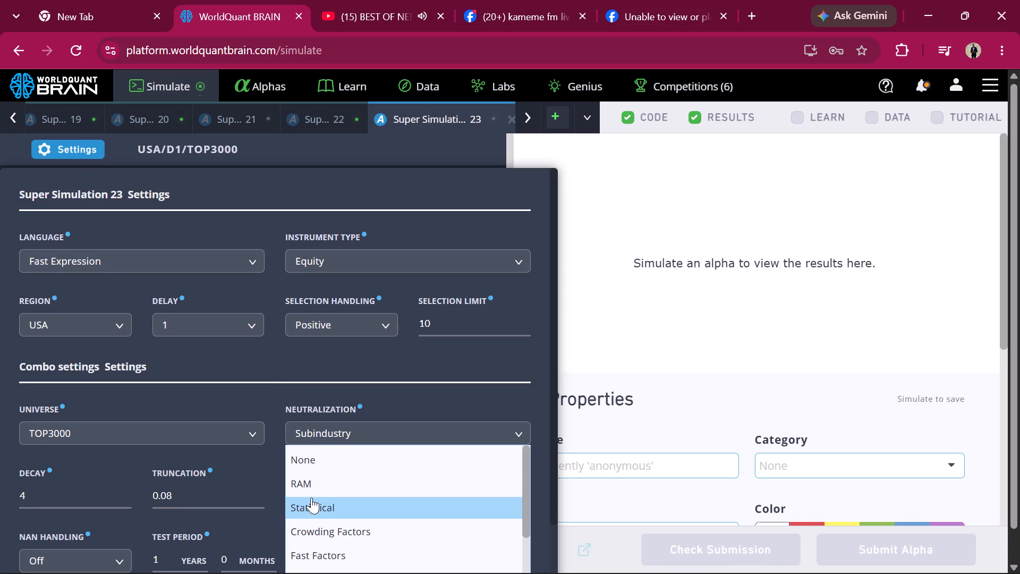
left_click(311, 488)
scroll(311, 488, "down", 3)
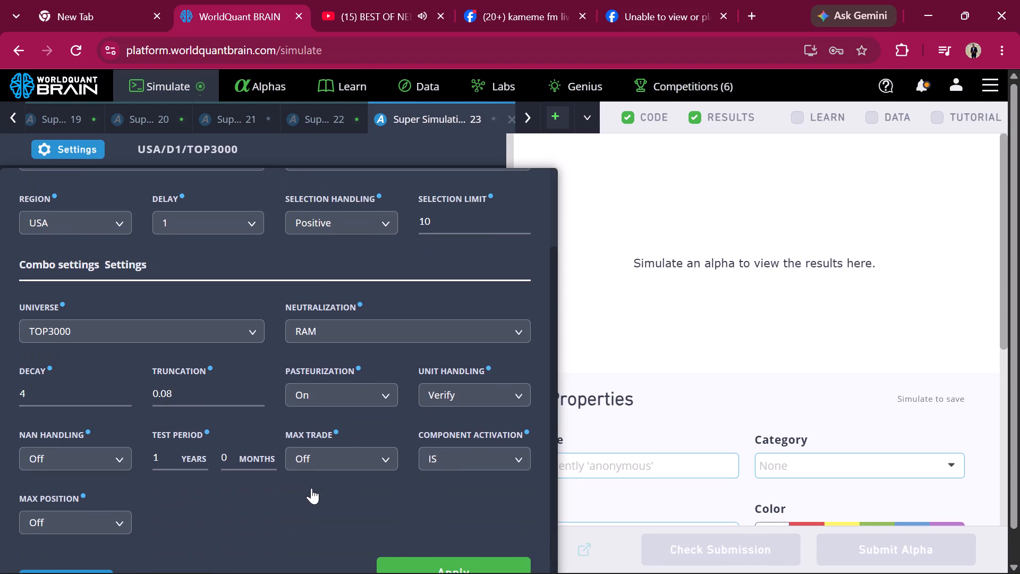
scroll(311, 488, "down", 1)
left_click(405, 546)
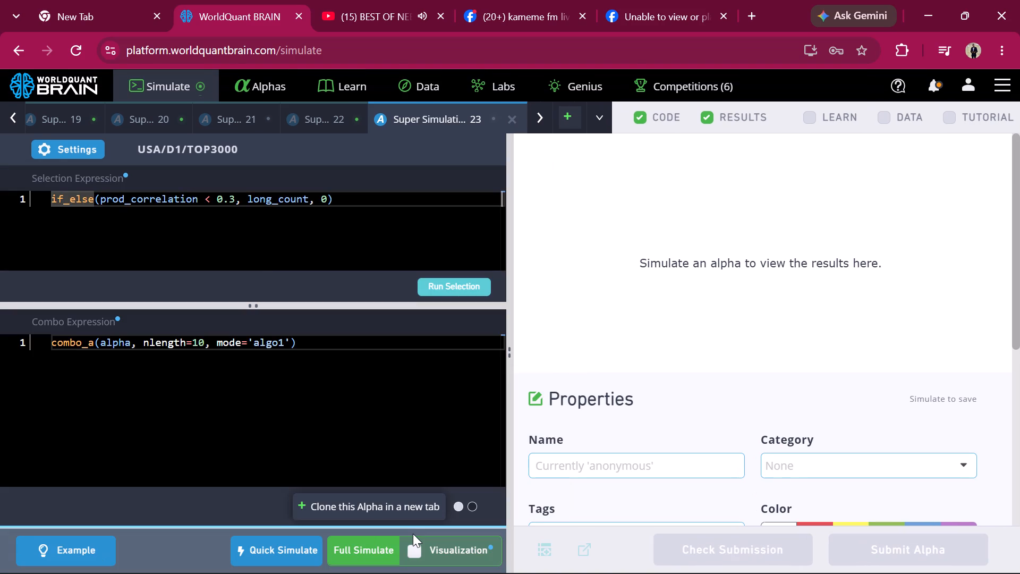
left_click(361, 547)
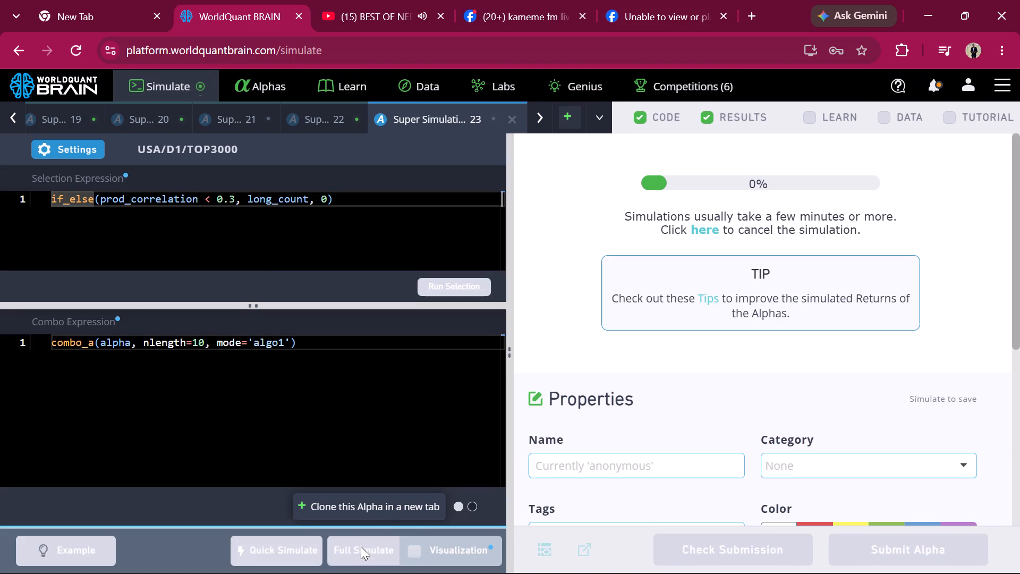
Clone Super Simulation 23 in a new tab and run a full simulation of the clone with neutralization set to Market.
left_click(384, 507)
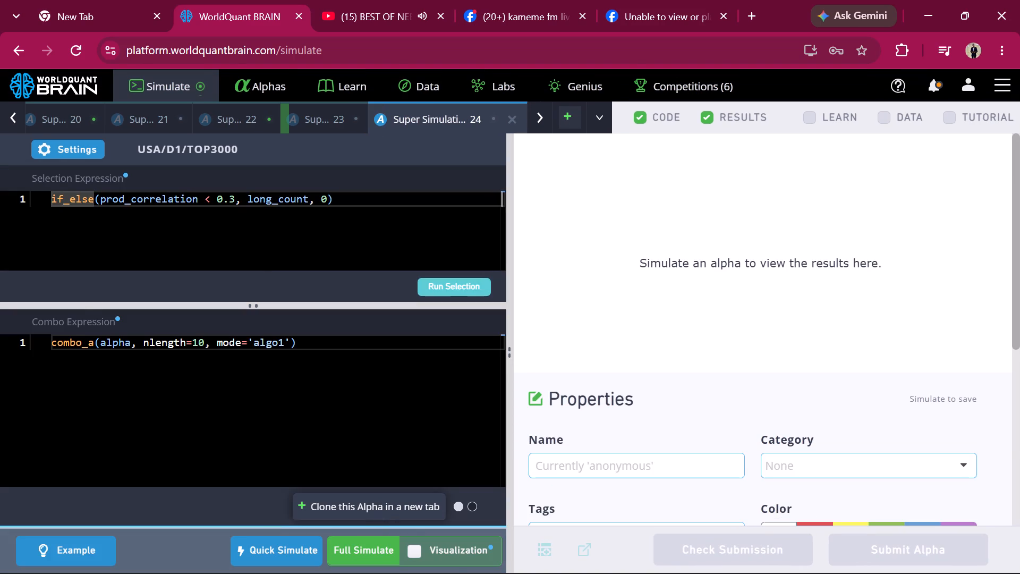
left_click(86, 147)
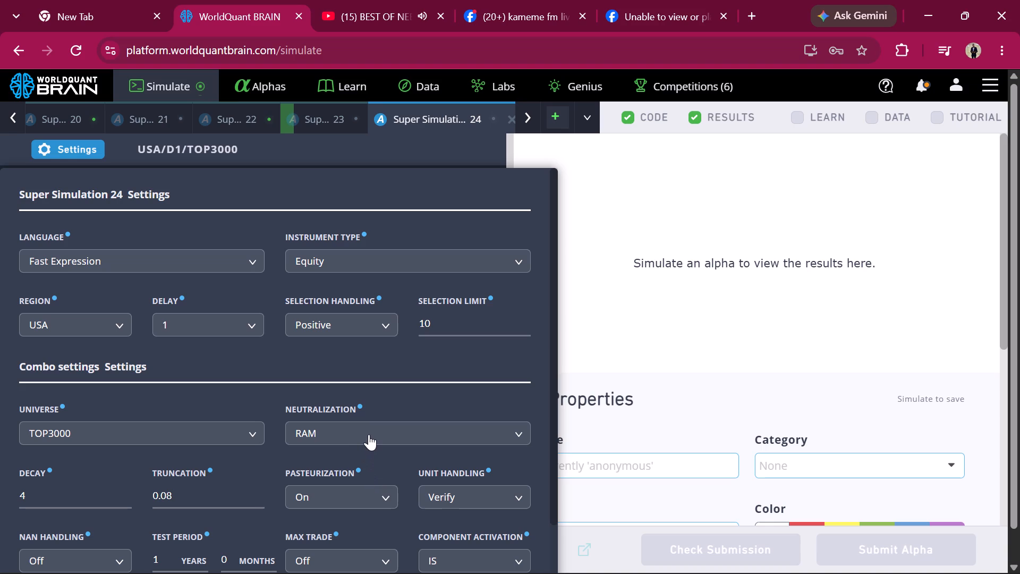
left_click(369, 434)
scroll(435, 523, "down", 2)
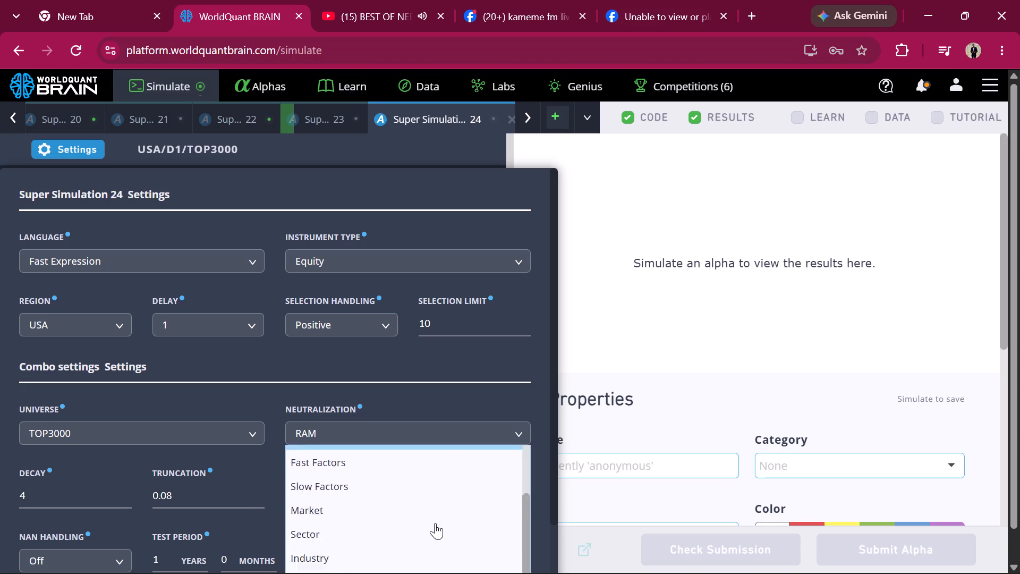
scroll(435, 523, "down", 1)
left_click(397, 485)
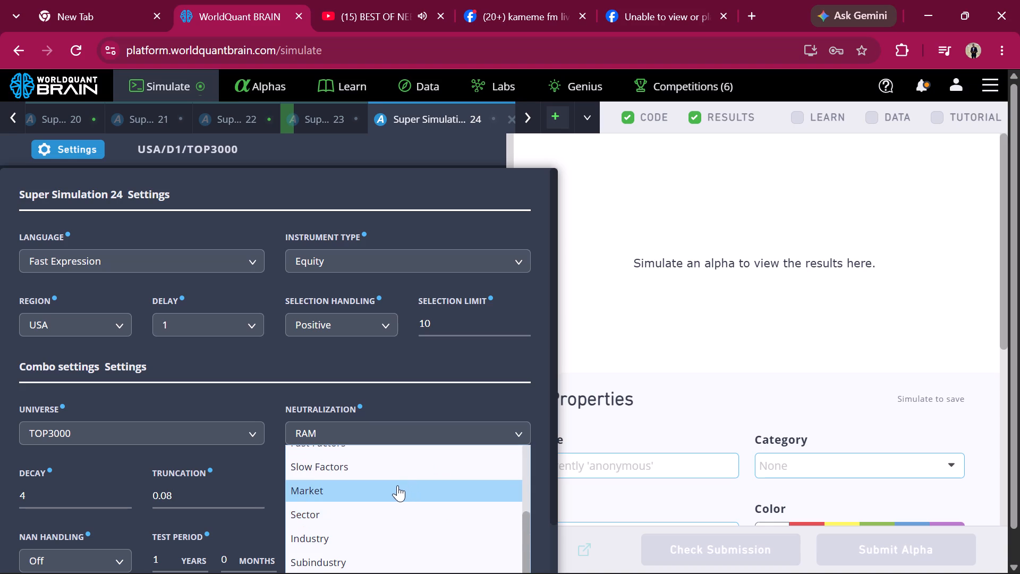
scroll(397, 485, "down", 4)
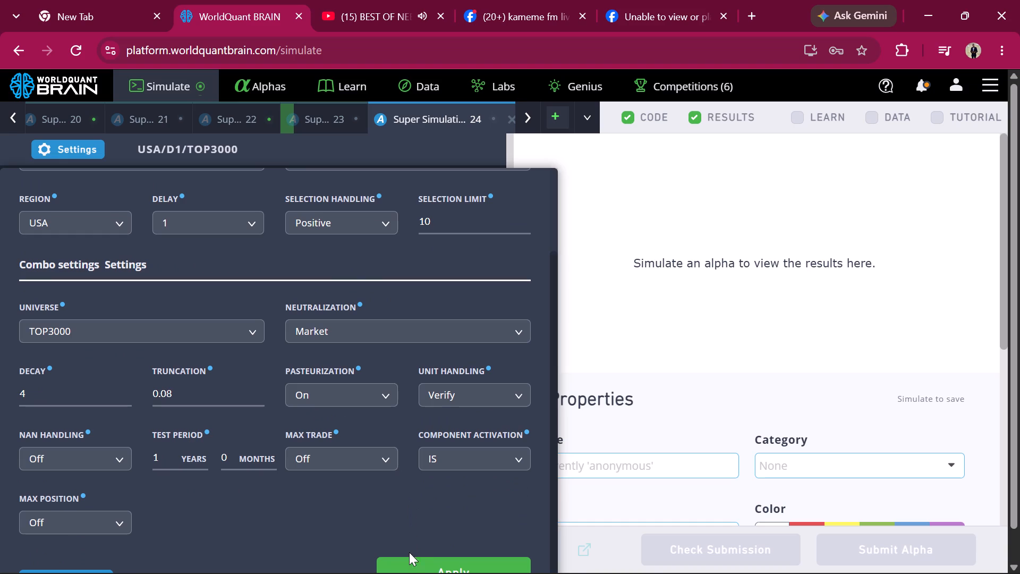
left_click(409, 564)
scroll(439, 406, "down", 1)
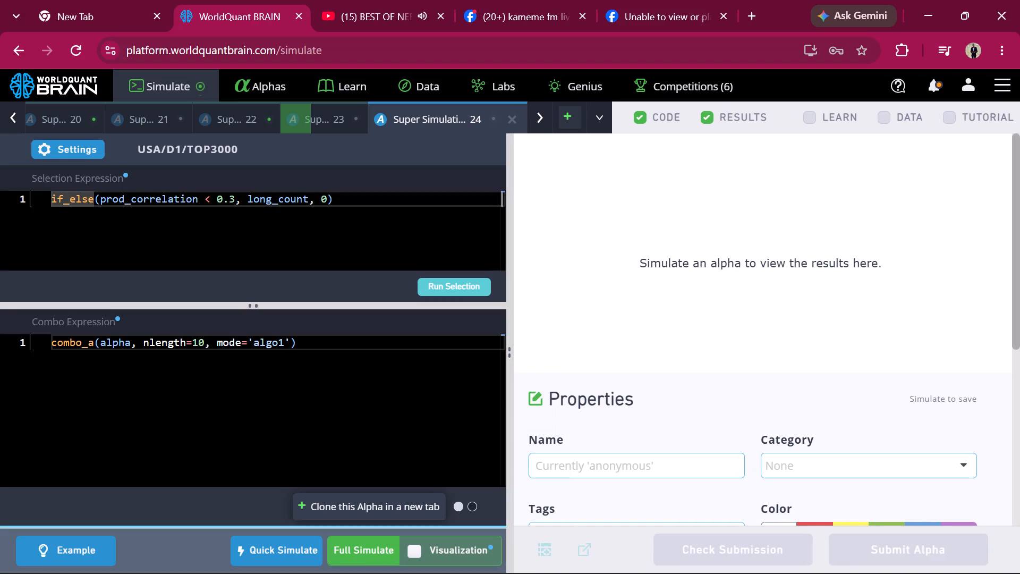
scroll(439, 406, "down", 1)
left_click(363, 545)
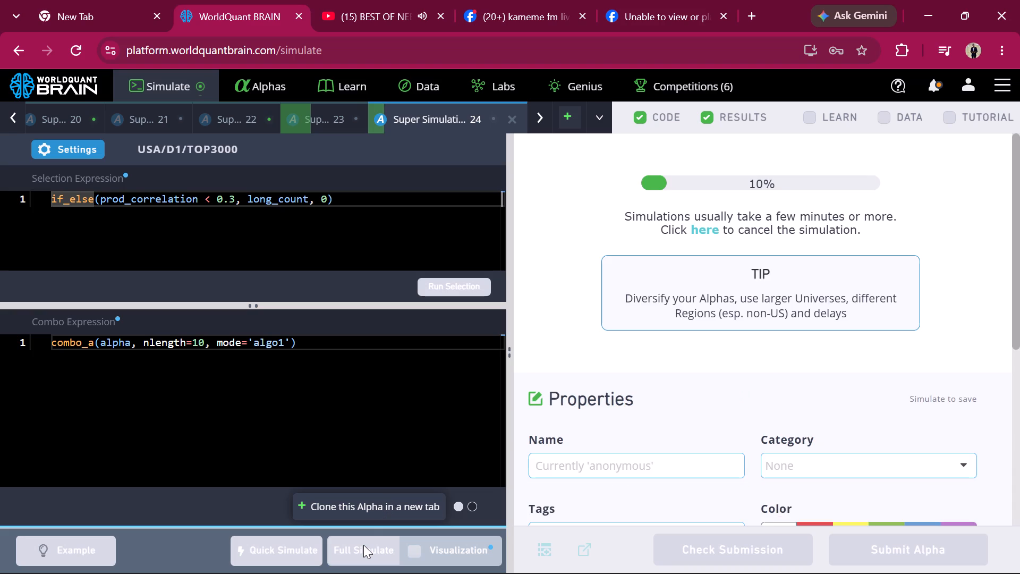
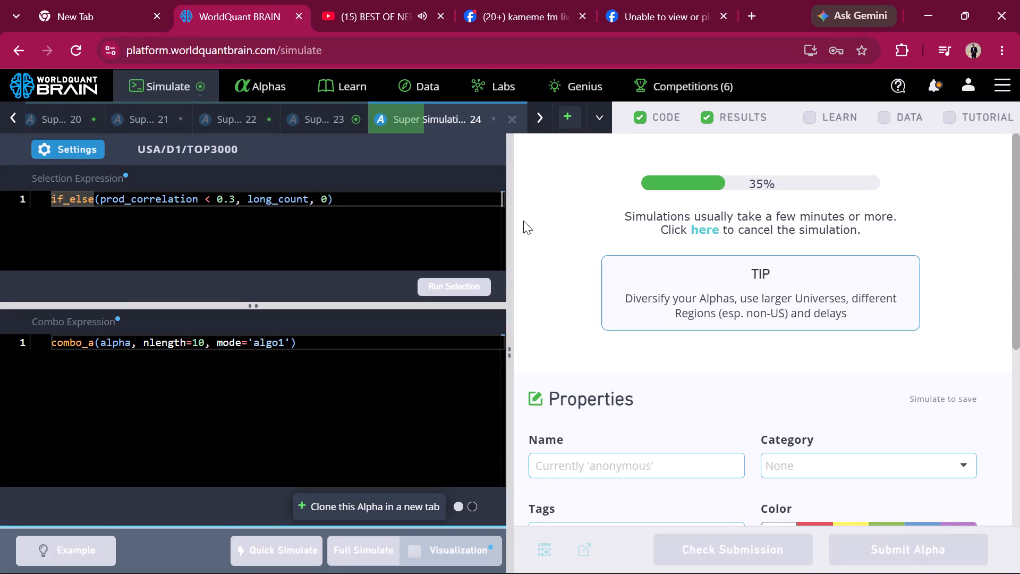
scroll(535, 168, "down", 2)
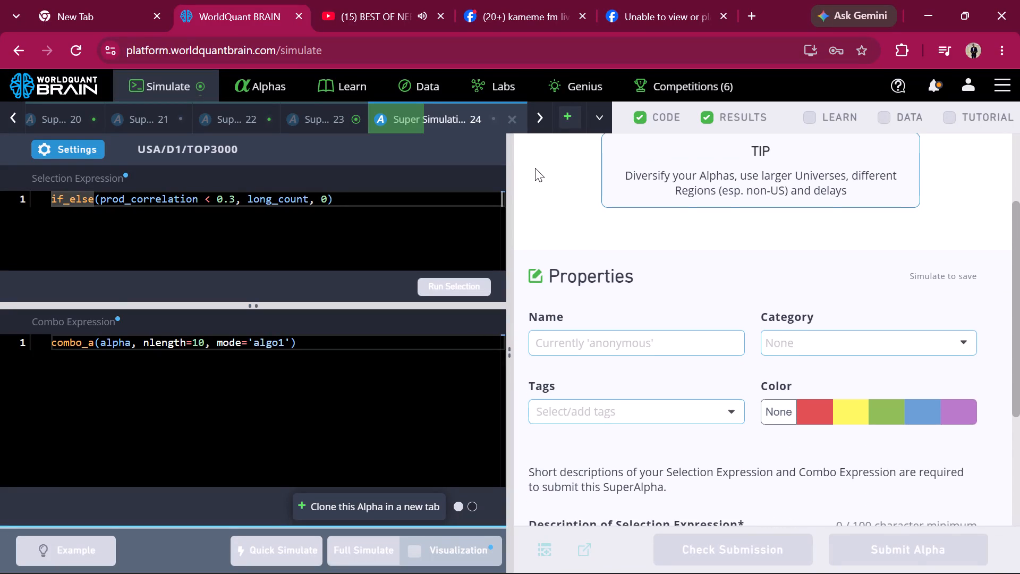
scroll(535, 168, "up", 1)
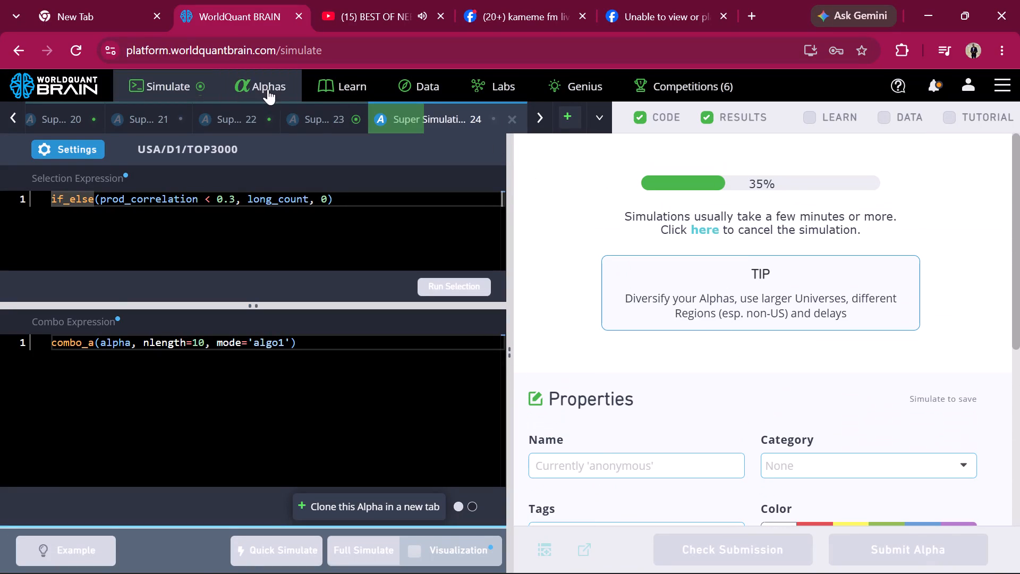
Show Super Simulation 23's test period and examine its IS Summary for the IS period, including the yearly figures.
left_click(315, 128)
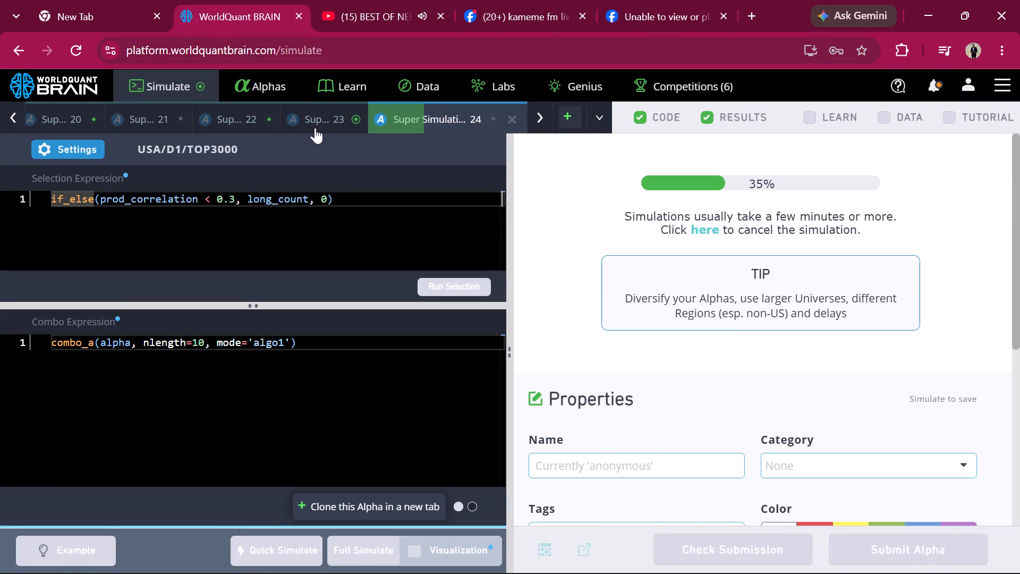
left_click(321, 122)
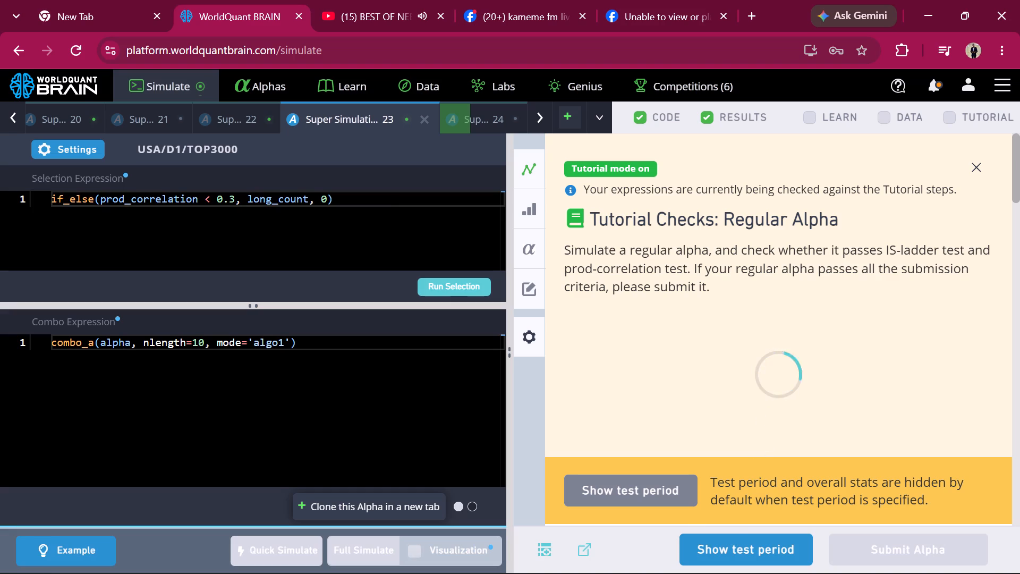
left_click(732, 548)
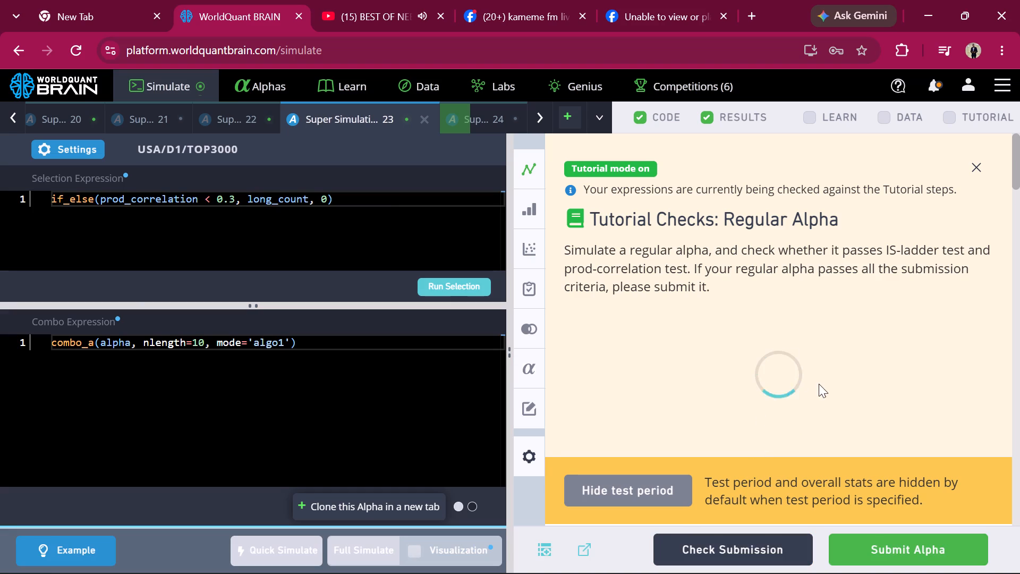
scroll(819, 384, "down", 6)
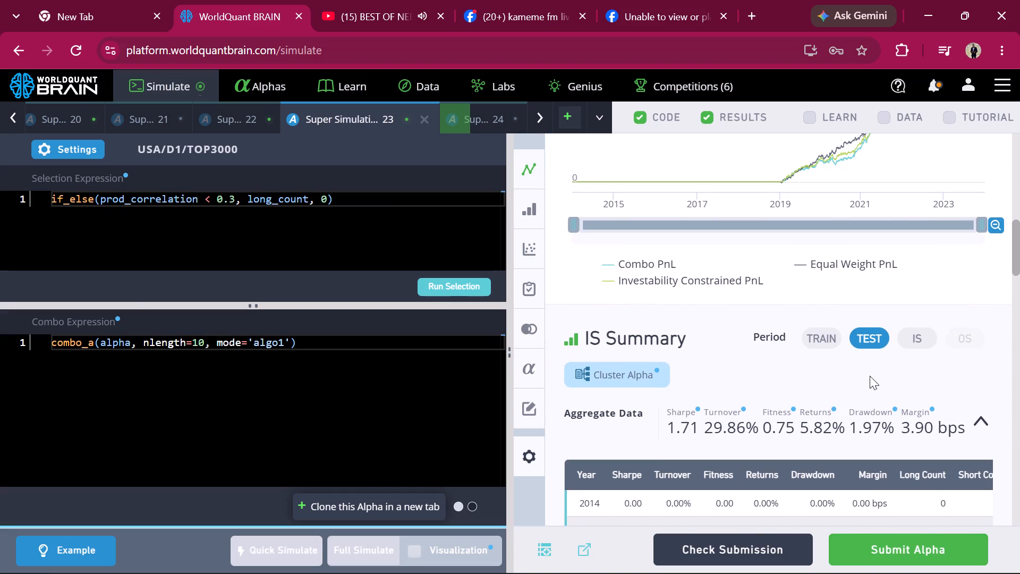
left_click(913, 342)
scroll(913, 342, "down", 4)
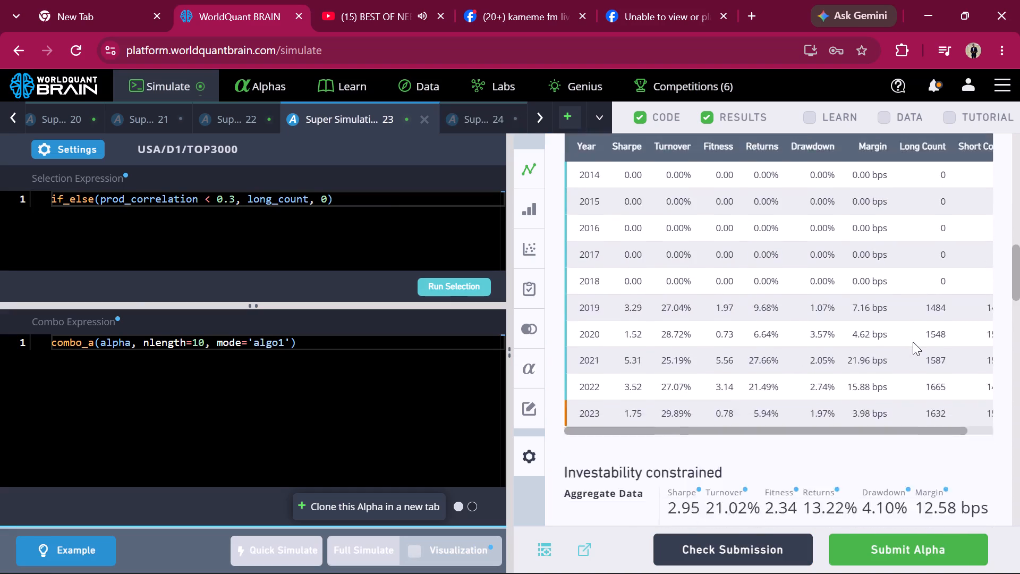
Run the prod correlation and self correlation checks for Super Simulation 23.
scroll(913, 342, "down", 6)
scroll(913, 342, "up", 2)
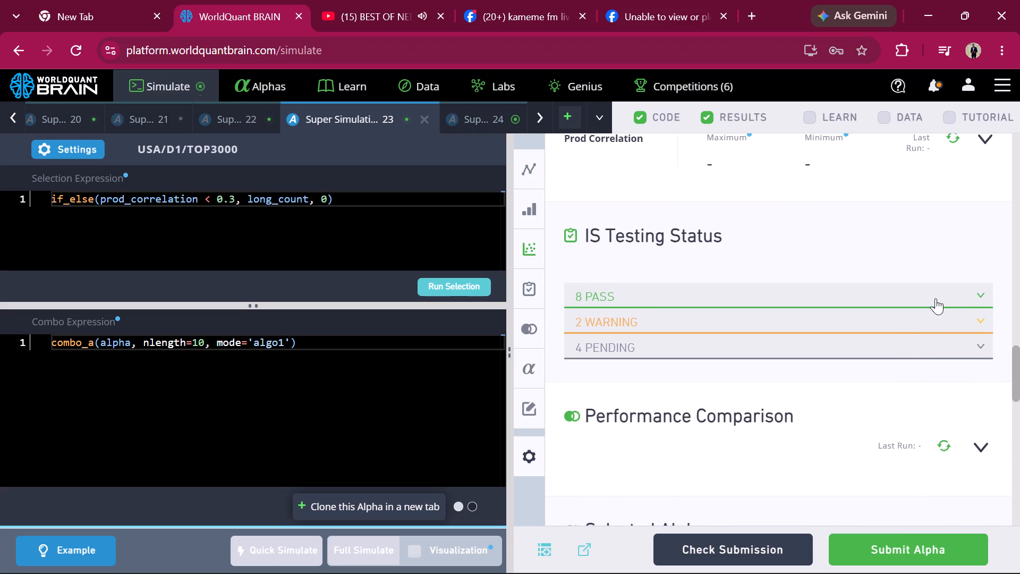
left_click(954, 141)
scroll(954, 141, "up", 2)
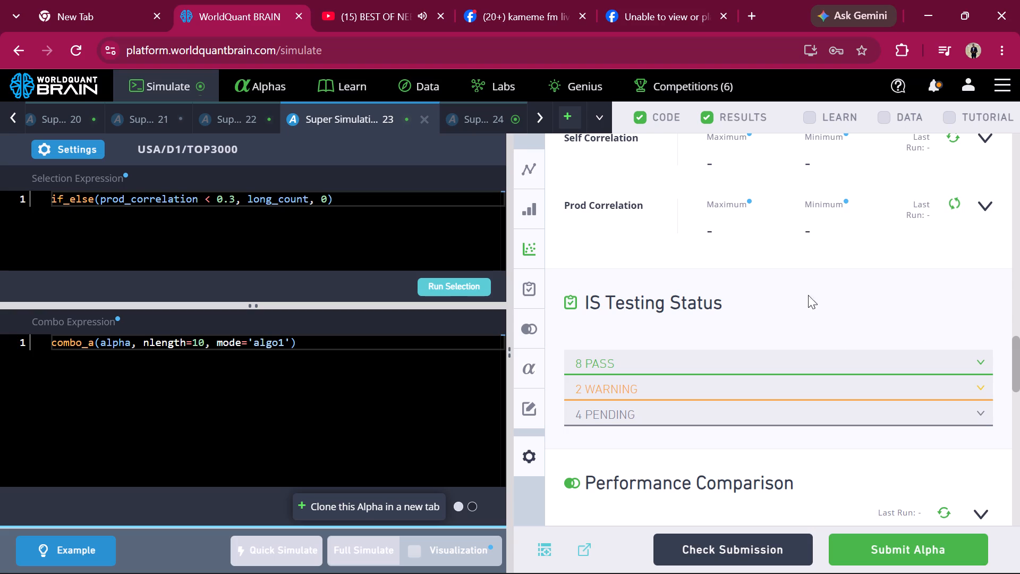
left_click(952, 136)
scroll(952, 136, "up", 8)
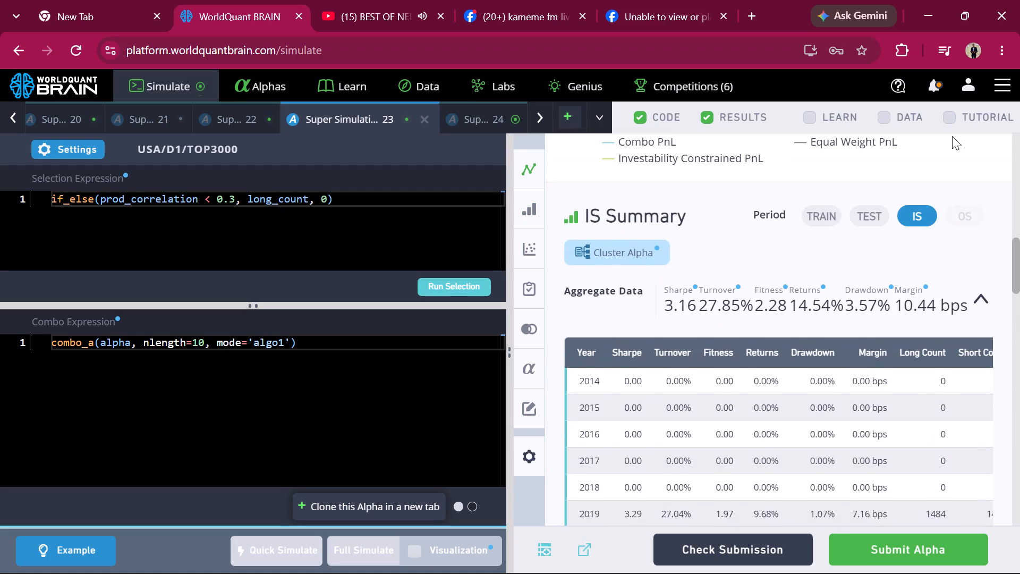
scroll(952, 136, "up", 1)
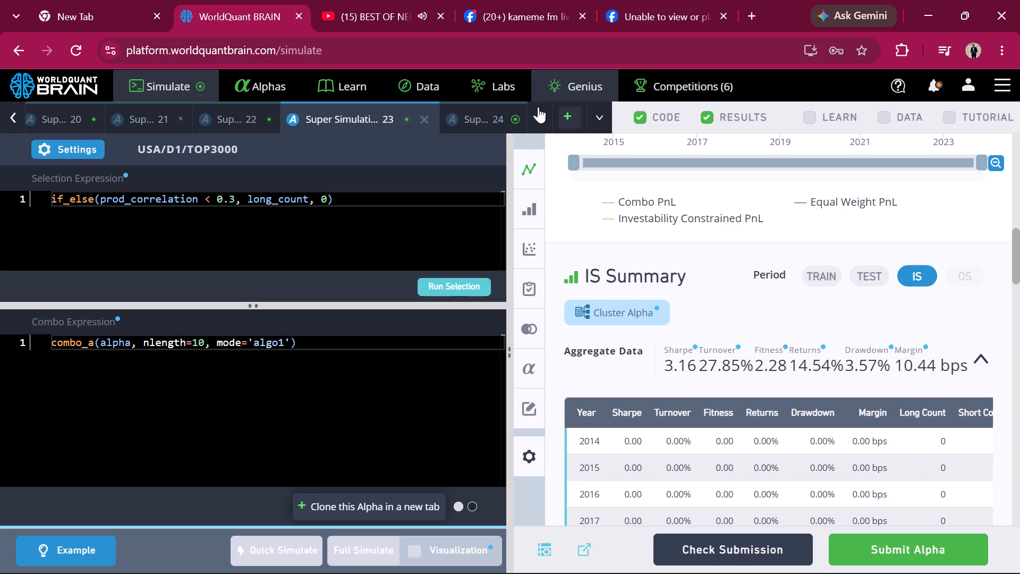
Show Super Simulation 24's test period and examine its IS Summary for the IS period.
left_click(513, 123)
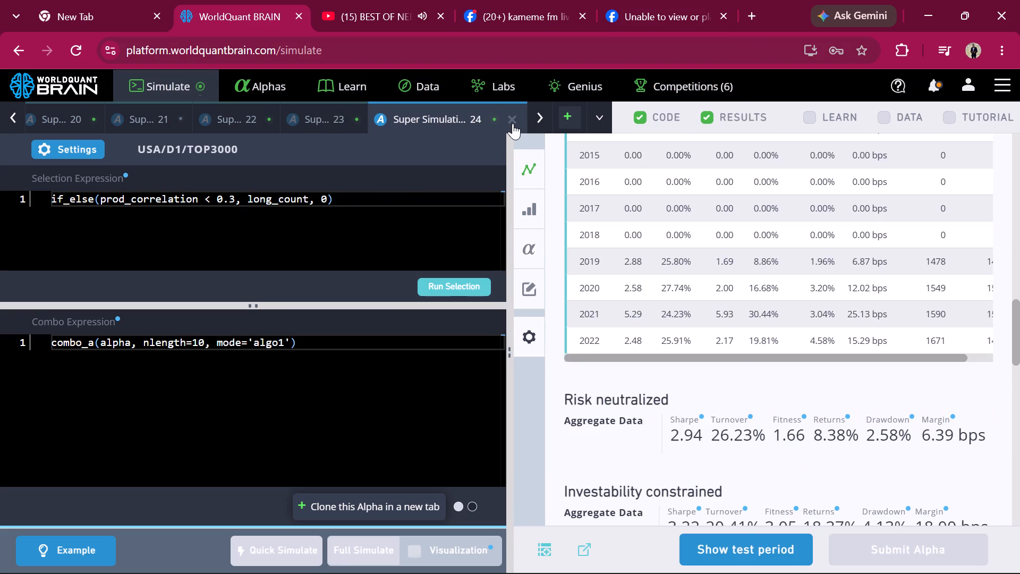
left_click(756, 543)
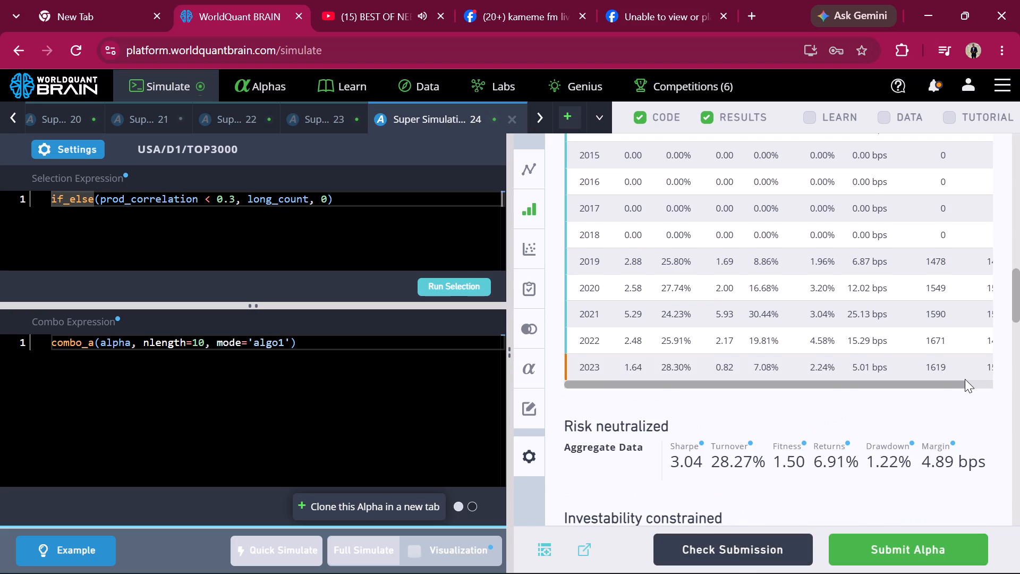
scroll(965, 379, "up", 6)
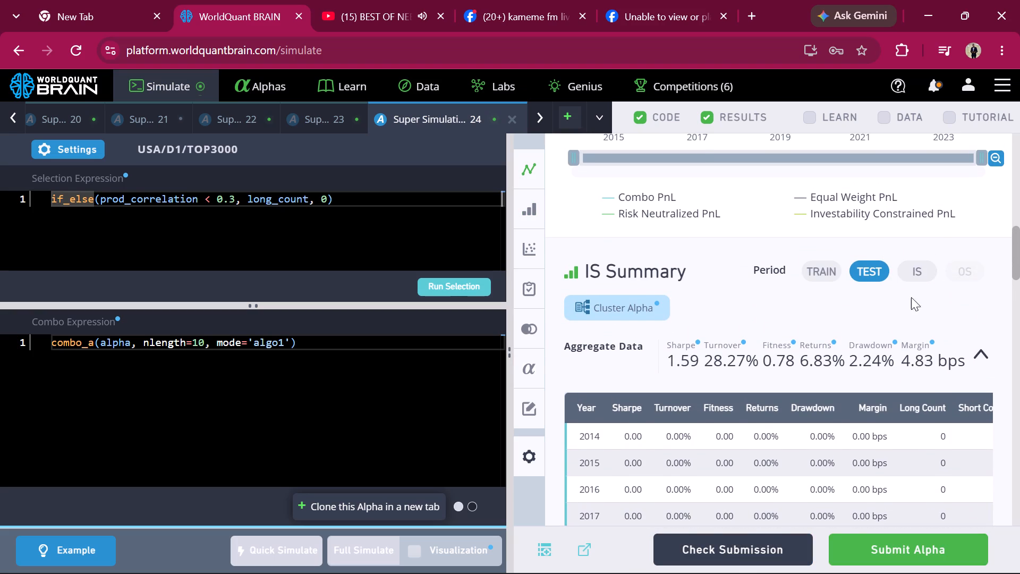
left_click(909, 271)
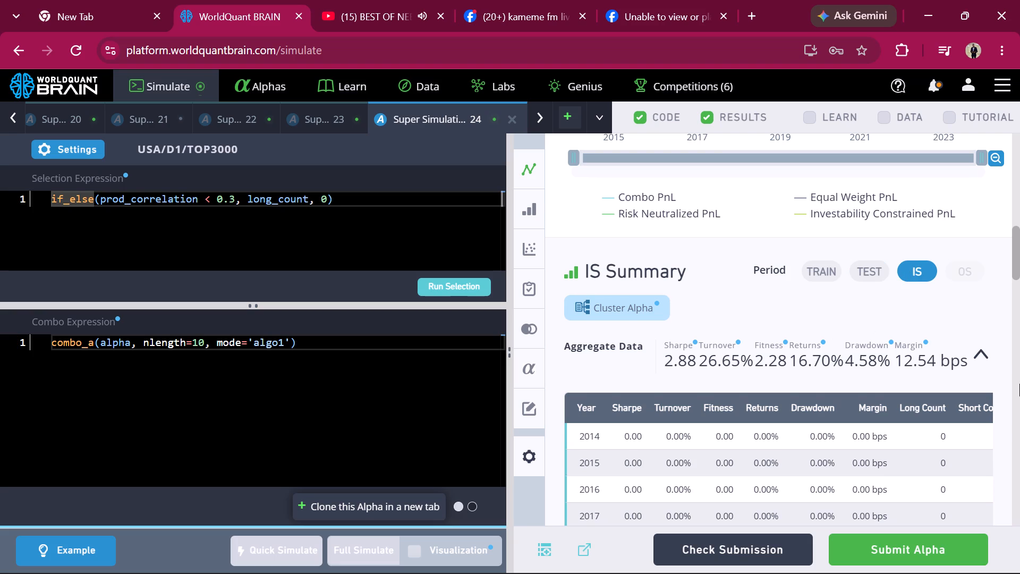
Examine Super Simulation 24's IS Testing Status, Selected Alphas and Properties sections.
scroll(1019, 384, "down", 8)
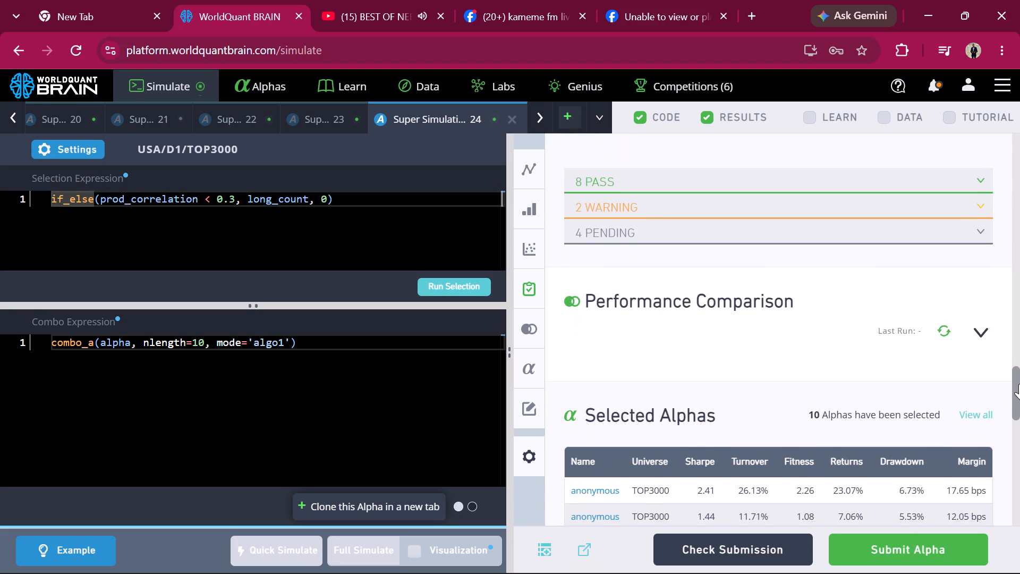
scroll(1019, 384, "down", 6)
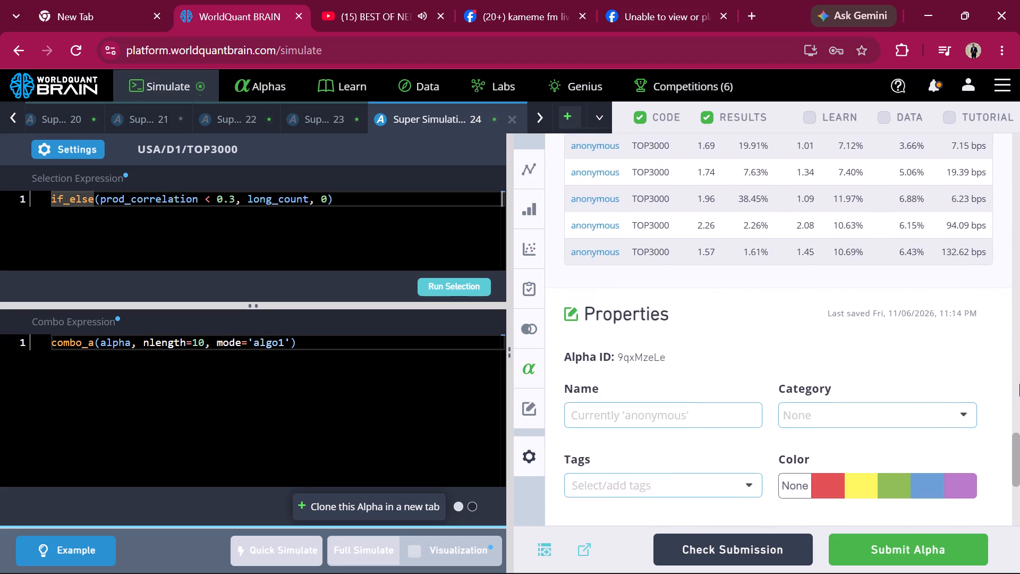
scroll(1019, 384, "down", 2)
scroll(1019, 384, "up", 6)
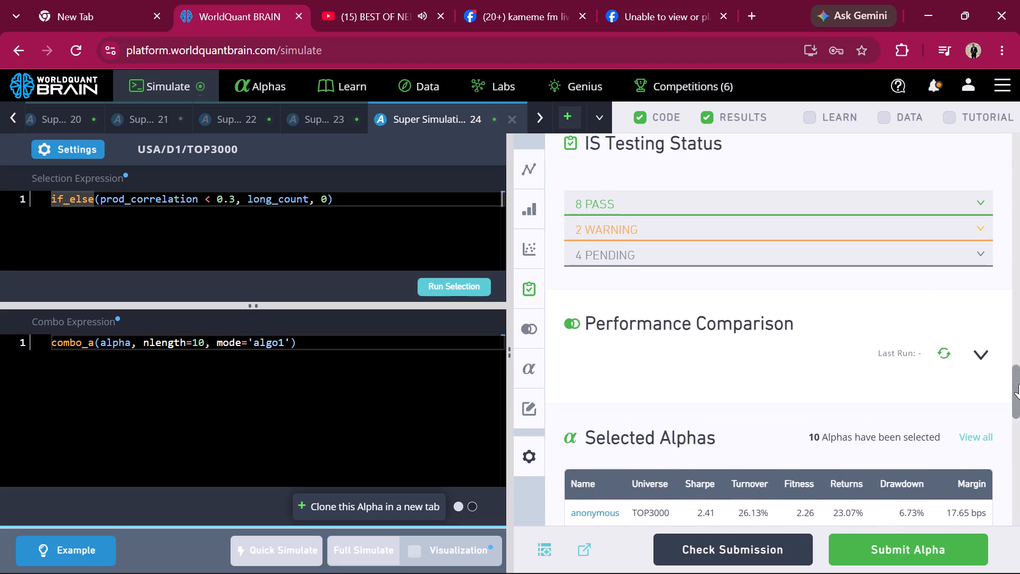
scroll(735, 250, "down", 2)
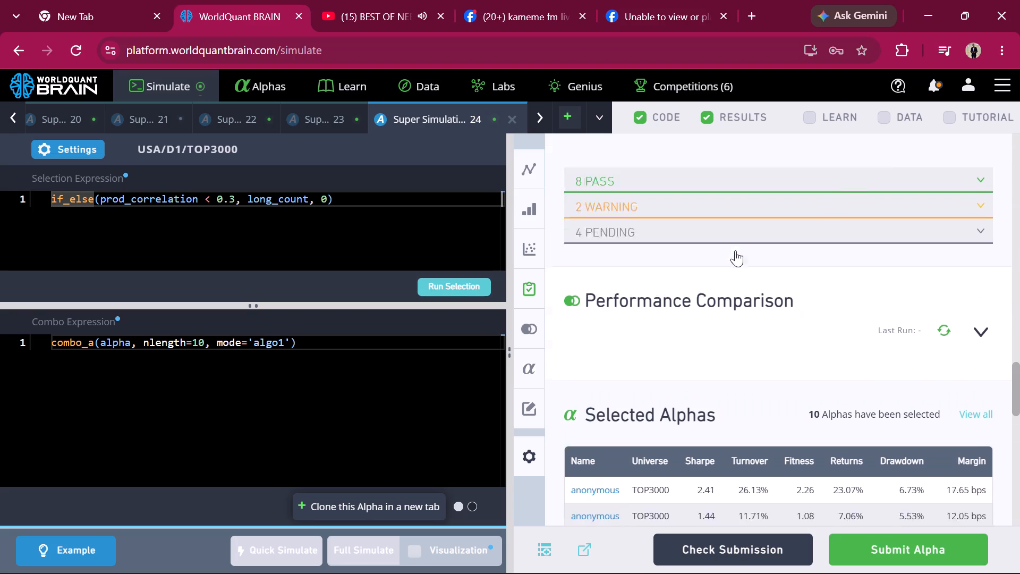
scroll(735, 250, "down", 8)
scroll(735, 250, "up", 2)
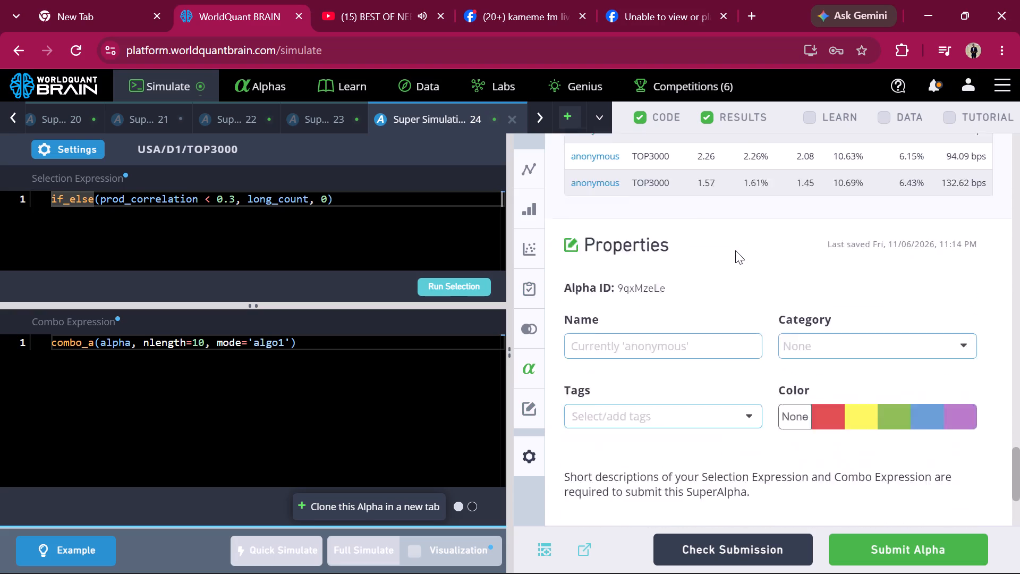
Run the prod correlation and self correlation checks for Super Simulation 24.
scroll(735, 250, "up", 5)
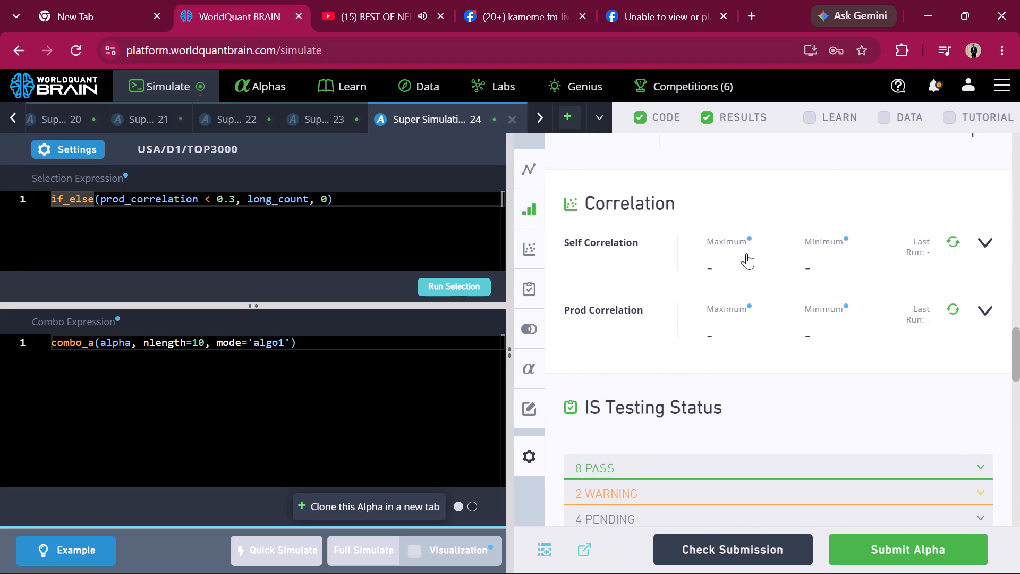
left_click(953, 306)
left_click(953, 240)
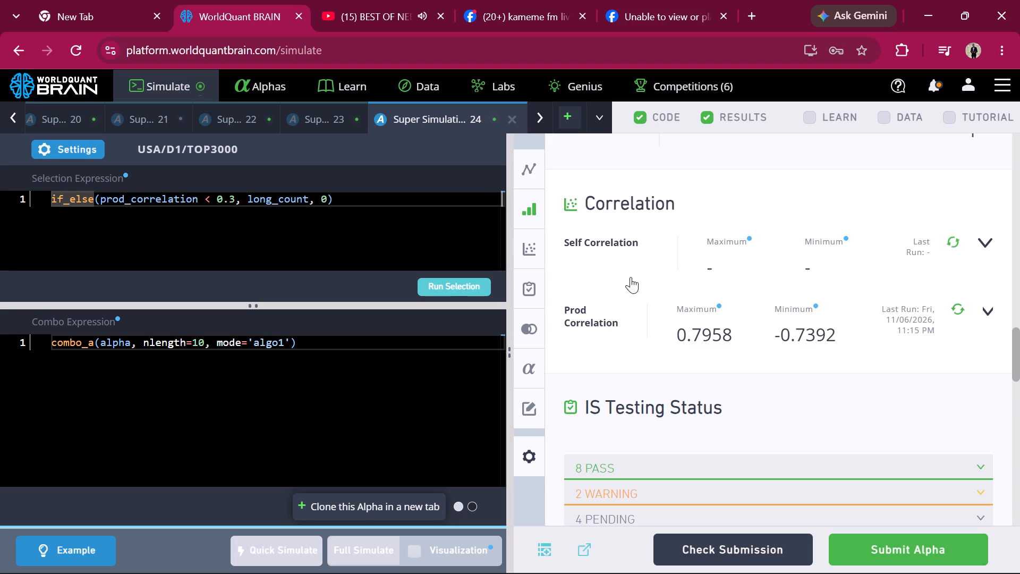
Return to Super Simulation 23 and review its simulation settings, correlation results and yearly figures.
left_click(292, 120)
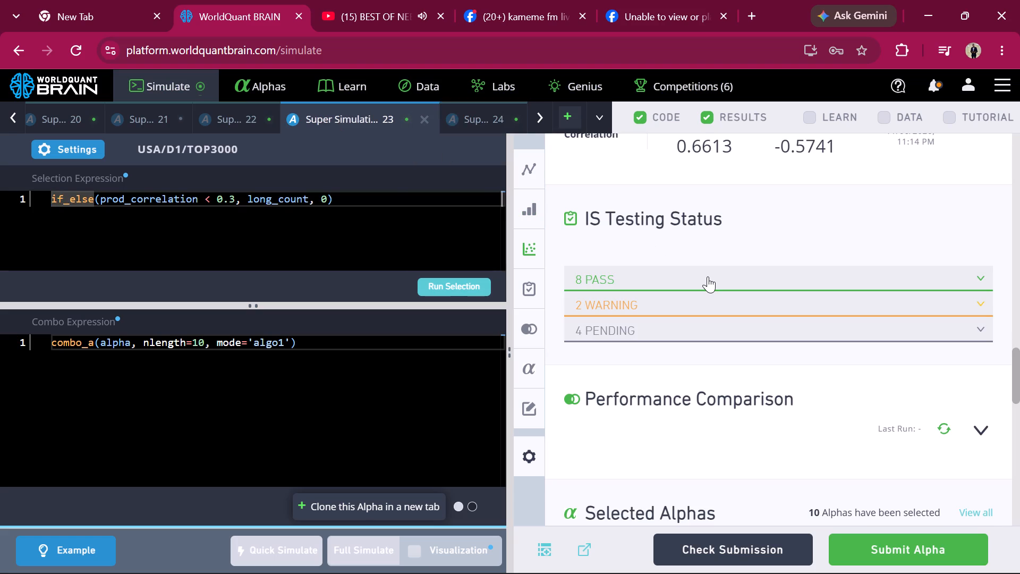
left_click(63, 146)
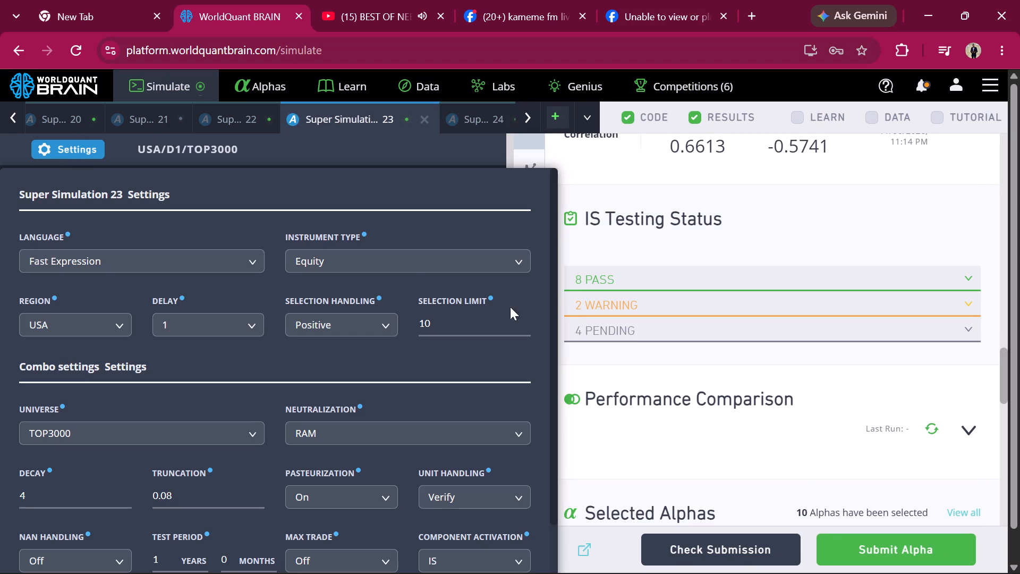
left_click(609, 259)
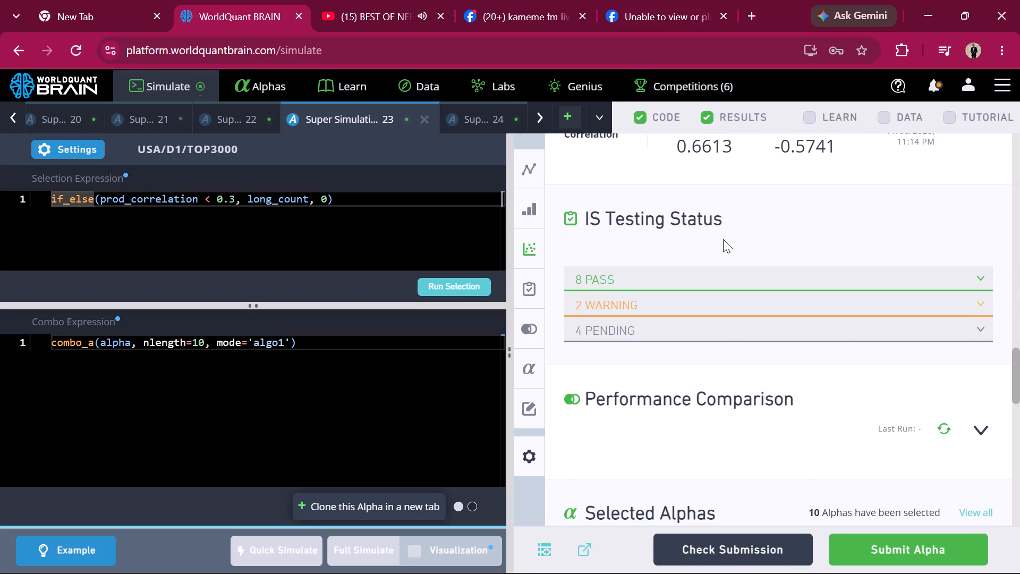
scroll(723, 239, "up", 7)
scroll(723, 239, "down", 3)
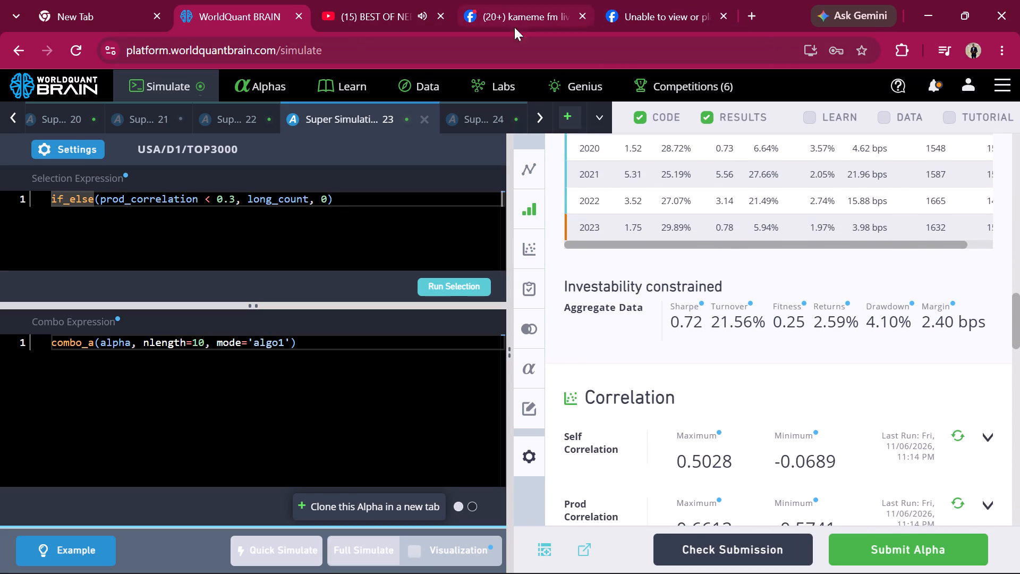
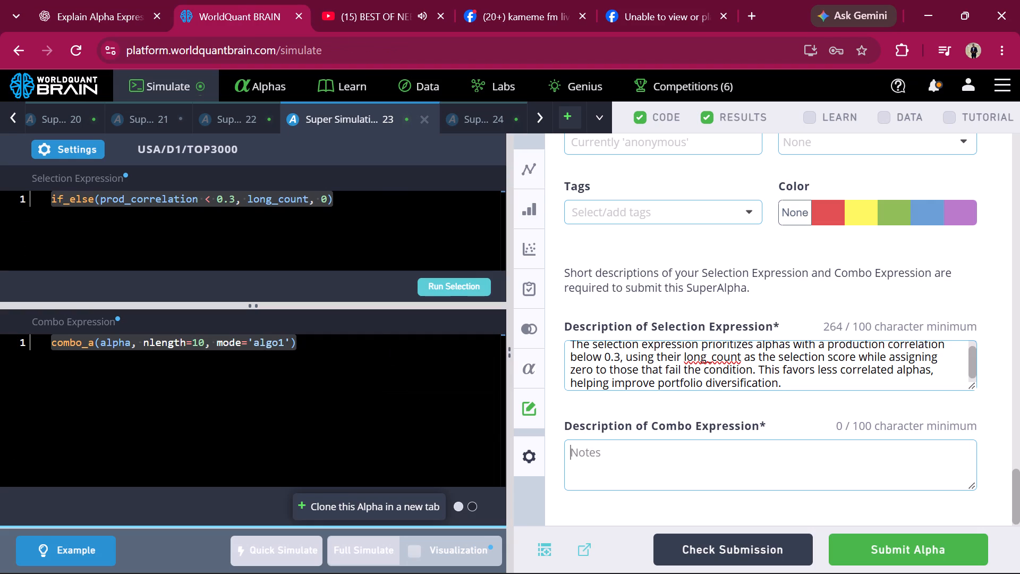
key("ctrl+v")
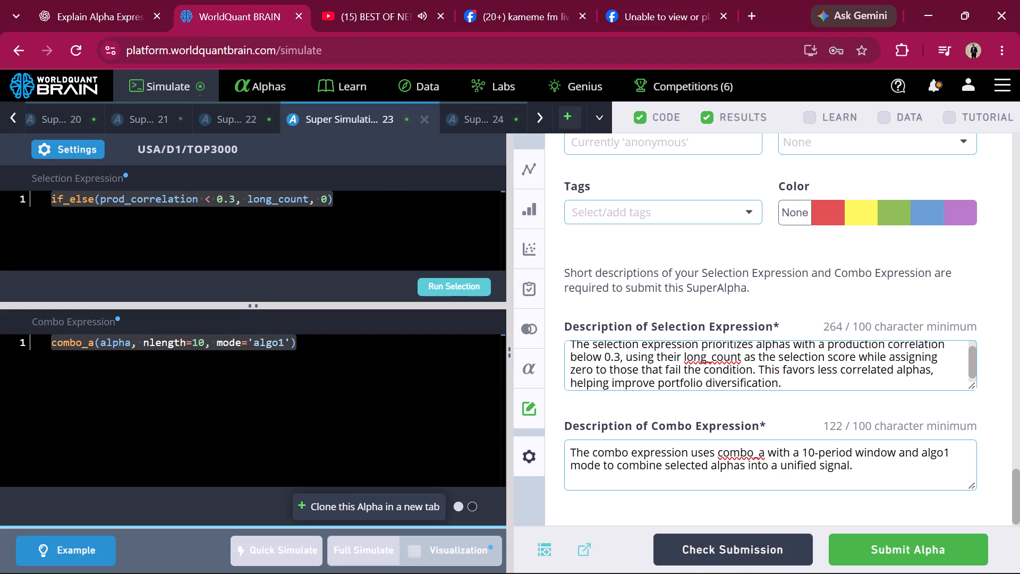
Run the submission check on Super Simulation 23.
left_click(776, 543)
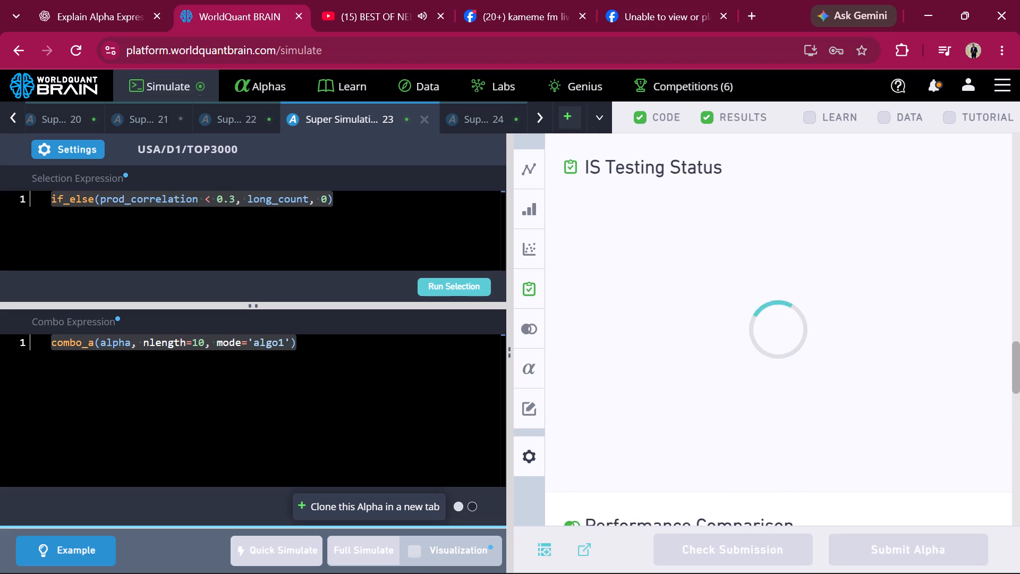
Open Super Simulation 13 and set its alpha colour to green.
scroll(268, 119, "right", 3)
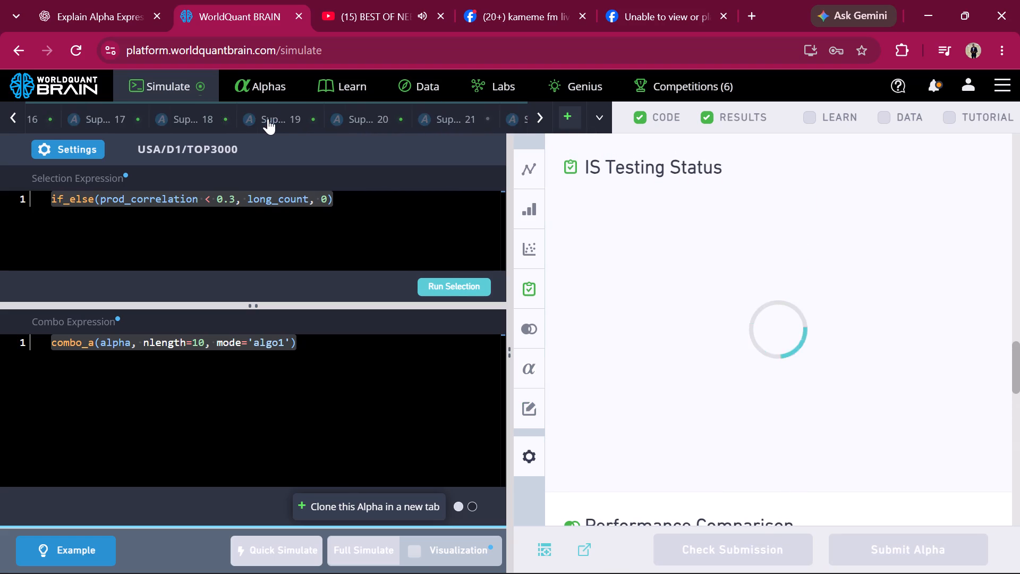
scroll(268, 119, "right", 5)
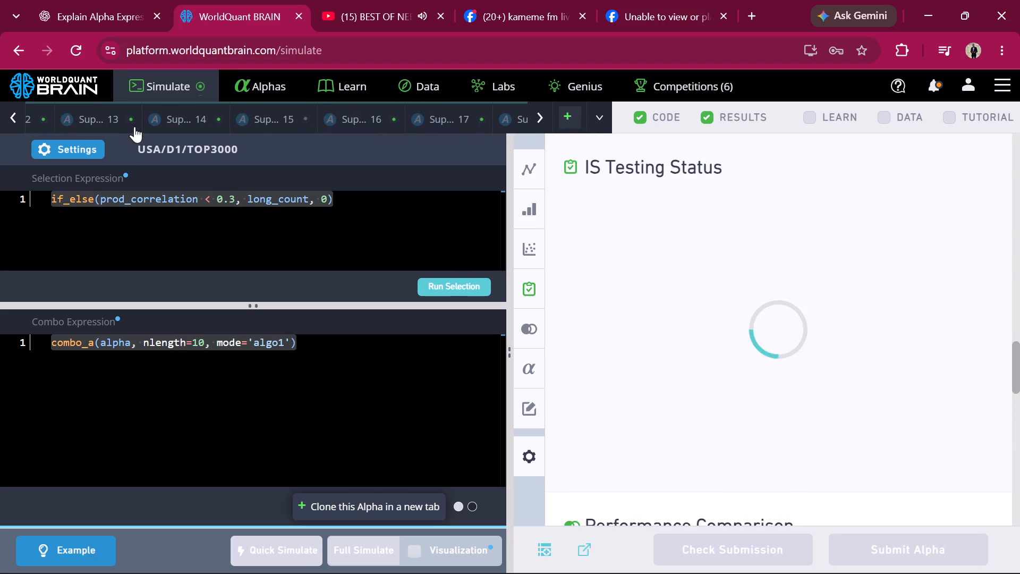
left_click(106, 123)
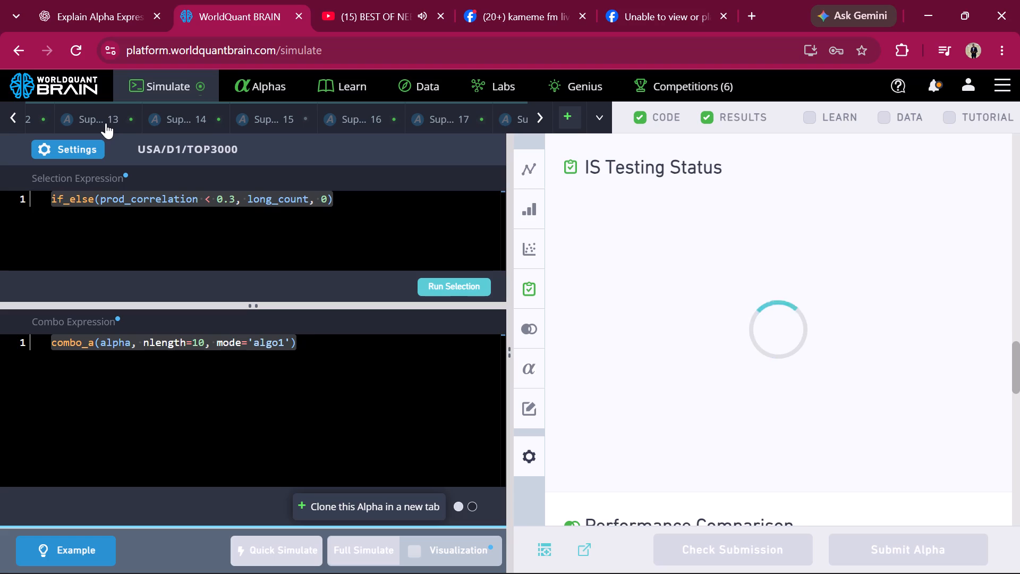
scroll(707, 290, "down", 3)
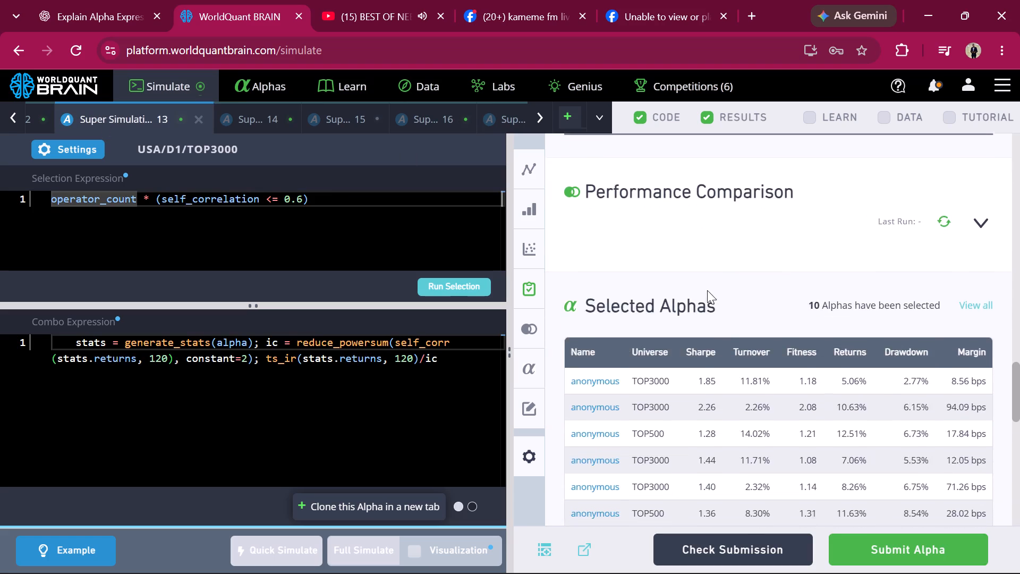
scroll(707, 290, "down", 5)
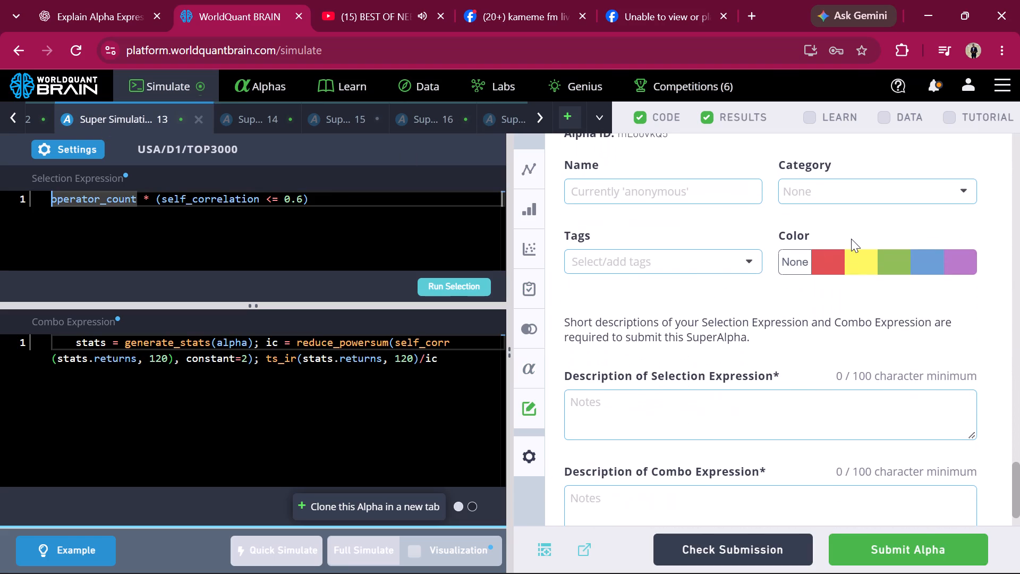
left_click(888, 263)
Return to Super Simulation 23 and review its selection and combo expression descriptions.
scroll(388, 114, "left", 10)
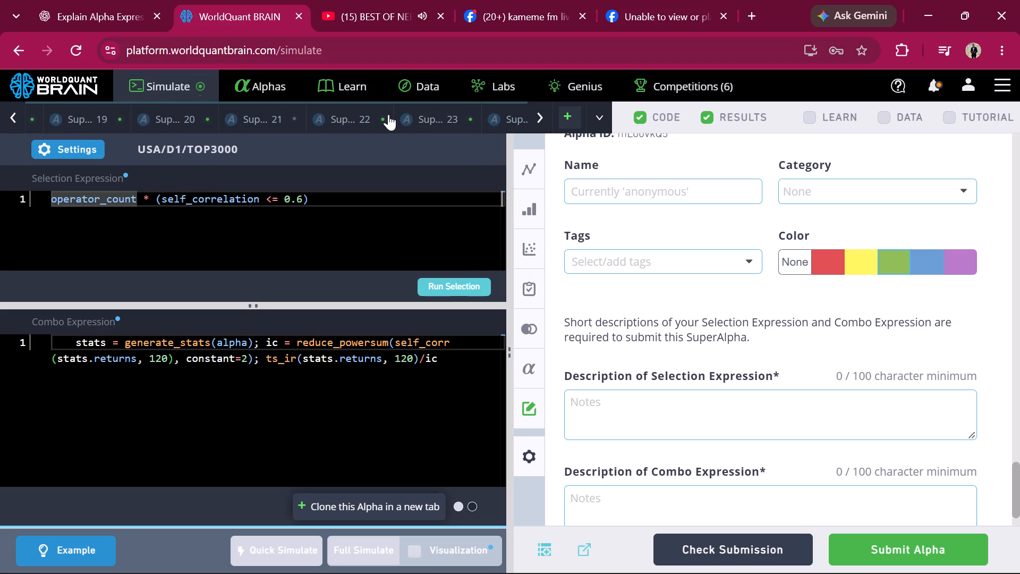
left_click(388, 114)
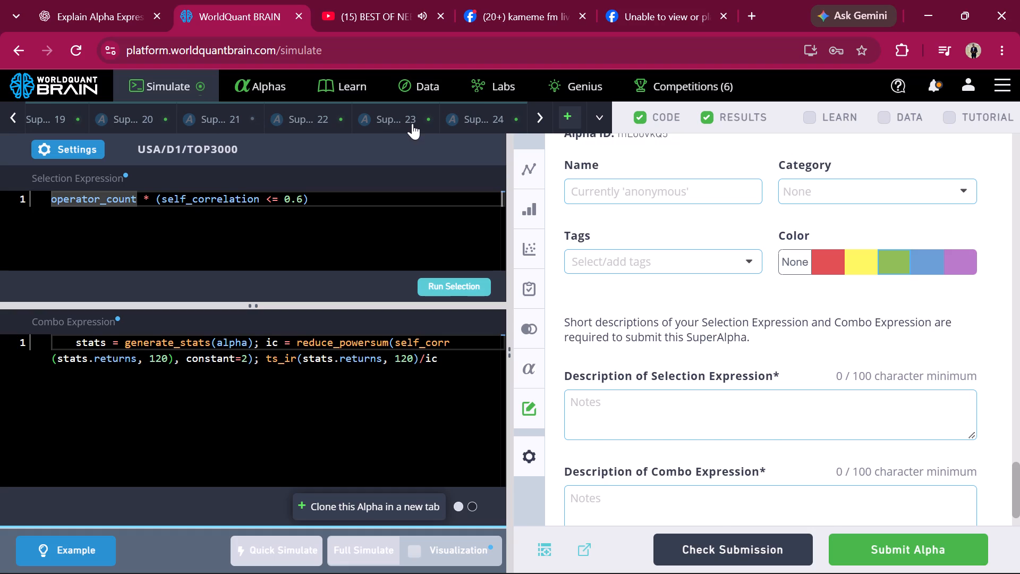
left_click(413, 123)
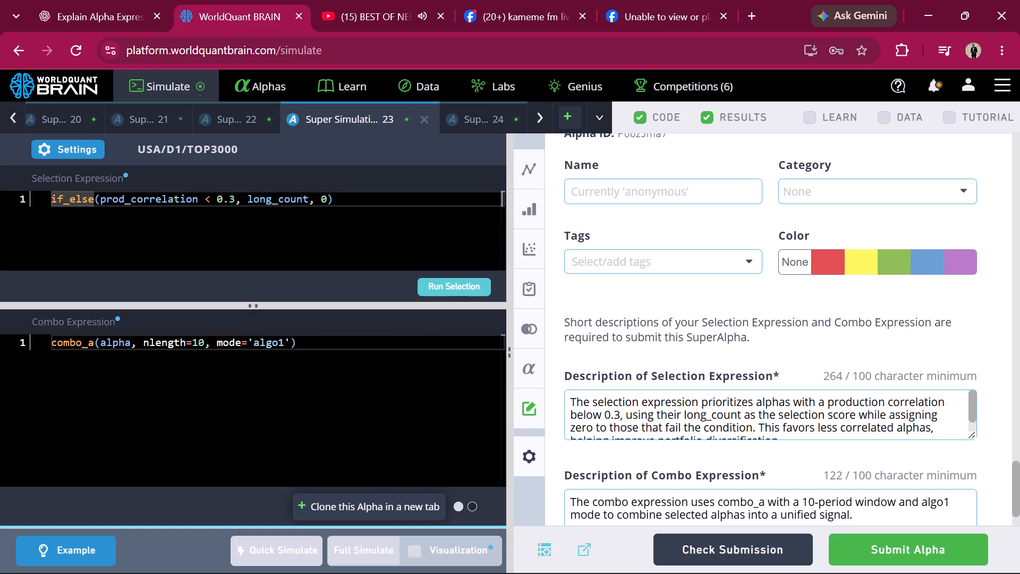
scroll(383, 248, "down", 2)
scroll(708, 337, "down", 3)
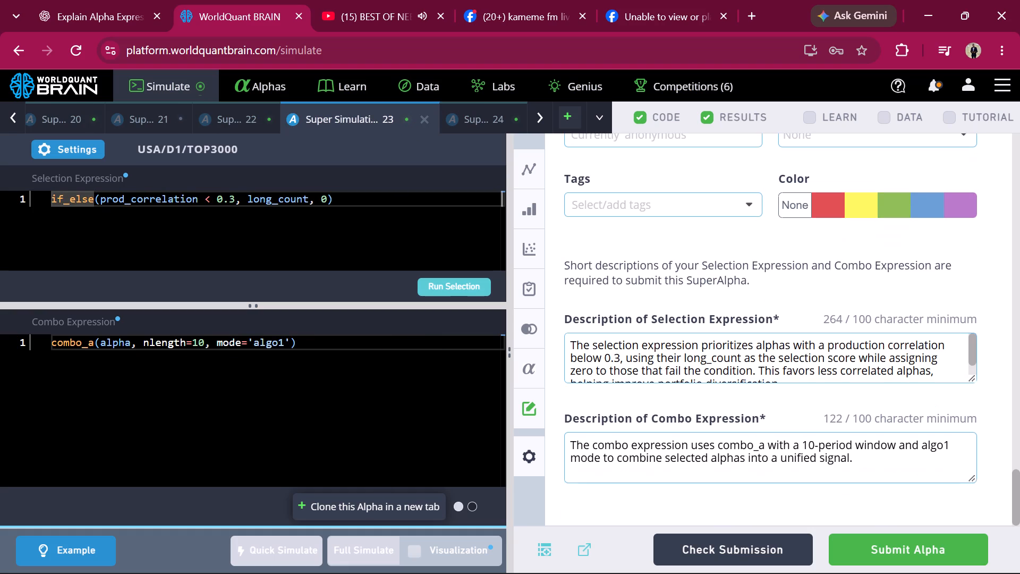
Examine the passed tests and the warnings under Super Simulation 23's IS Testing Status.
scroll(708, 337, "up", 11)
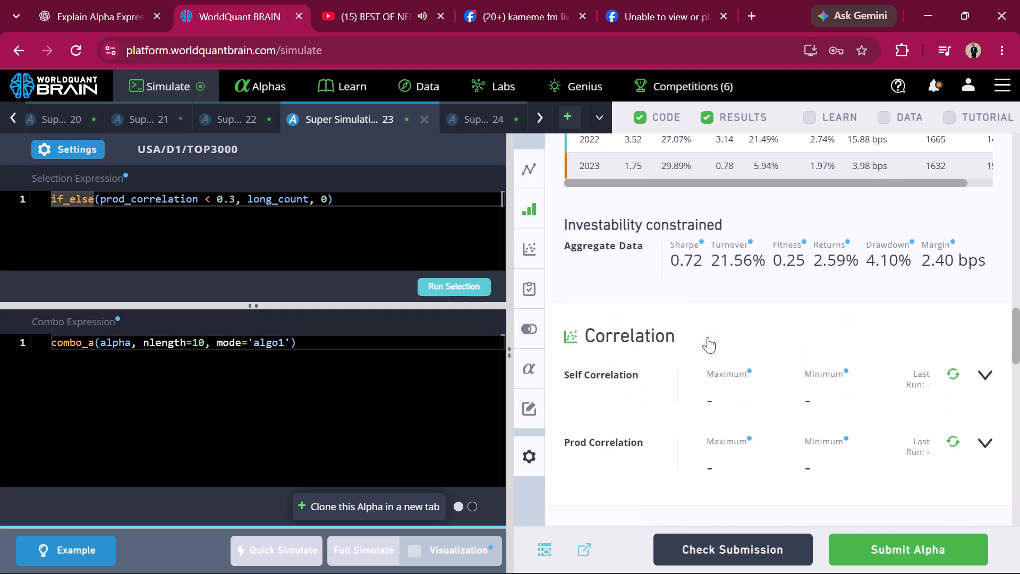
scroll(708, 337, "up", 1)
scroll(708, 337, "down", 4)
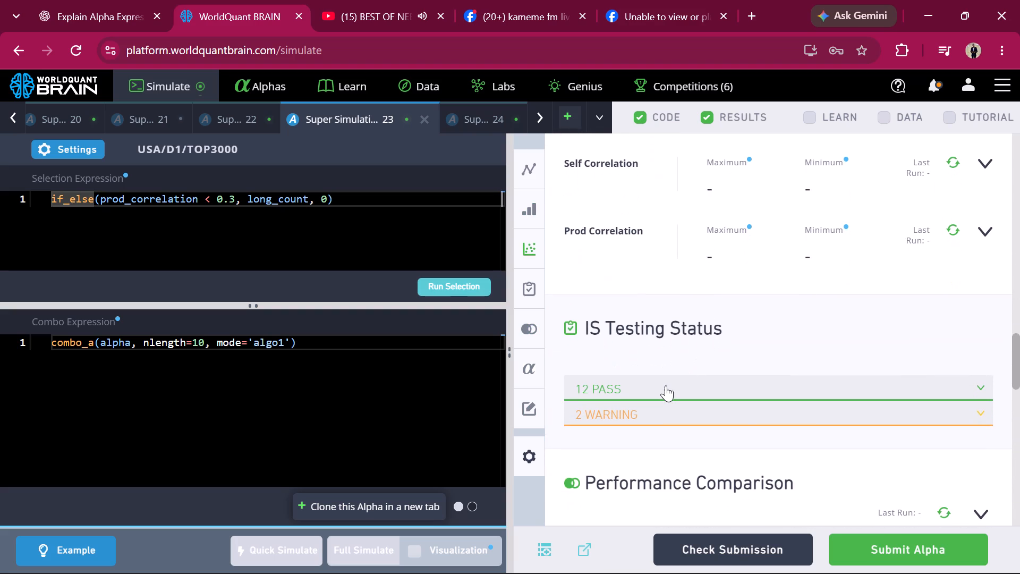
left_click(666, 385)
scroll(773, 433, "down", 3)
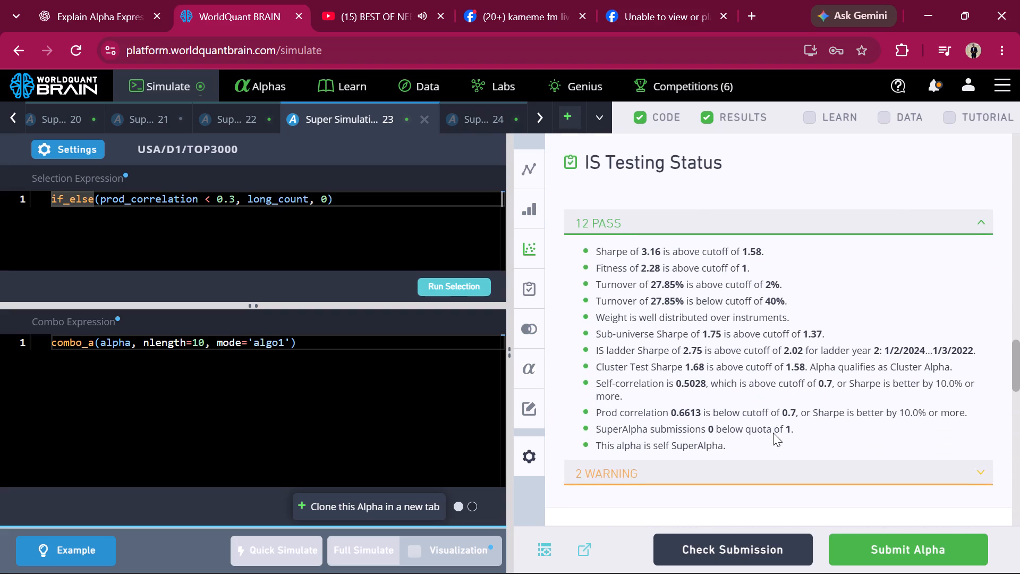
scroll(773, 433, "down", 2)
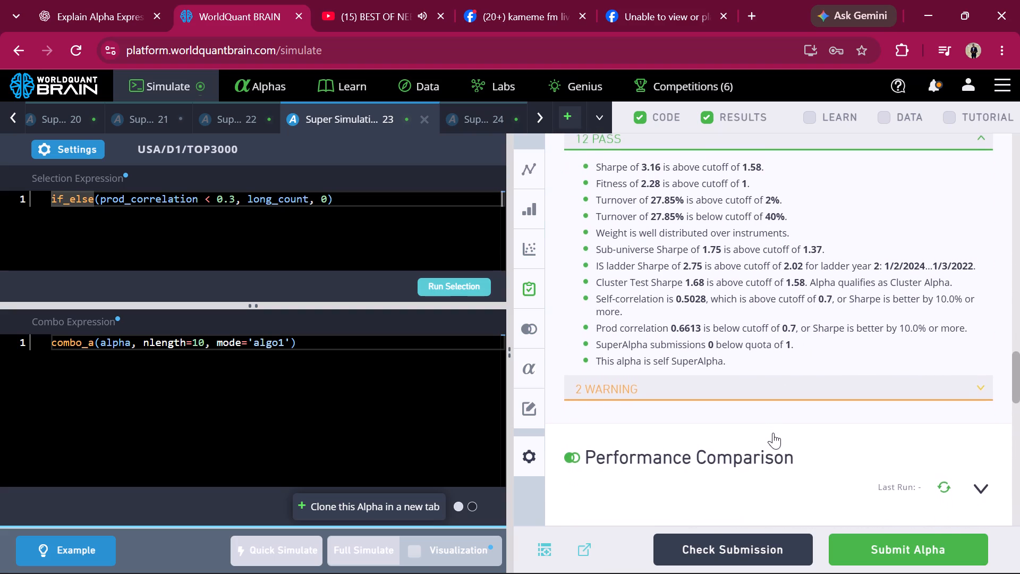
scroll(773, 433, "down", 2)
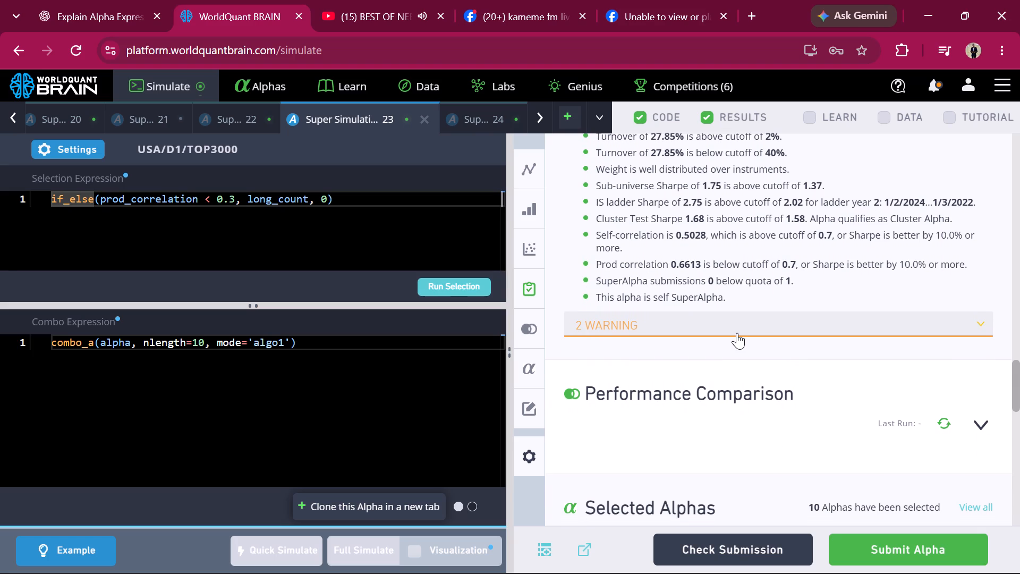
left_click(737, 333)
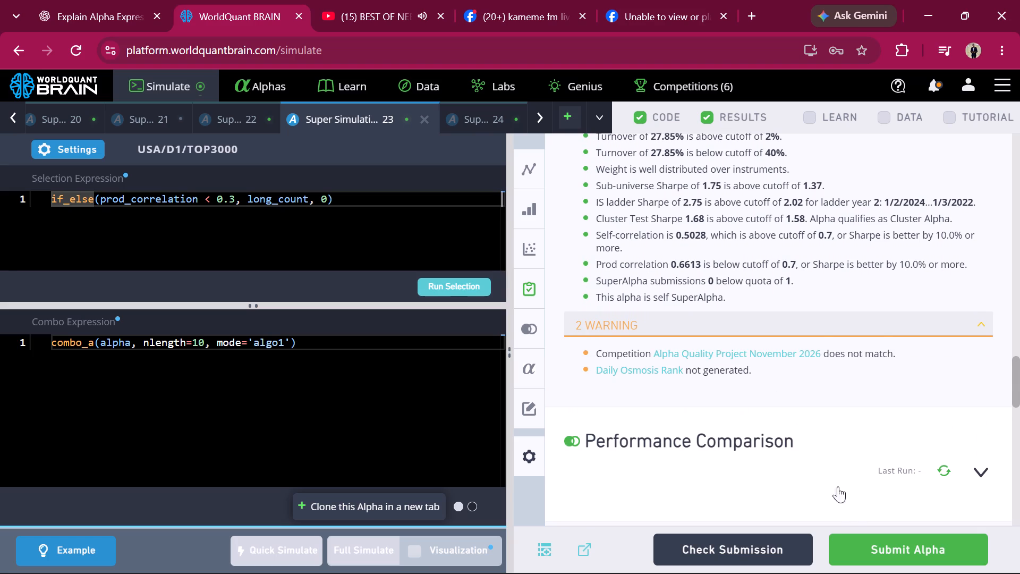
Submit Super Simulation 23's alpha.
left_click(850, 540)
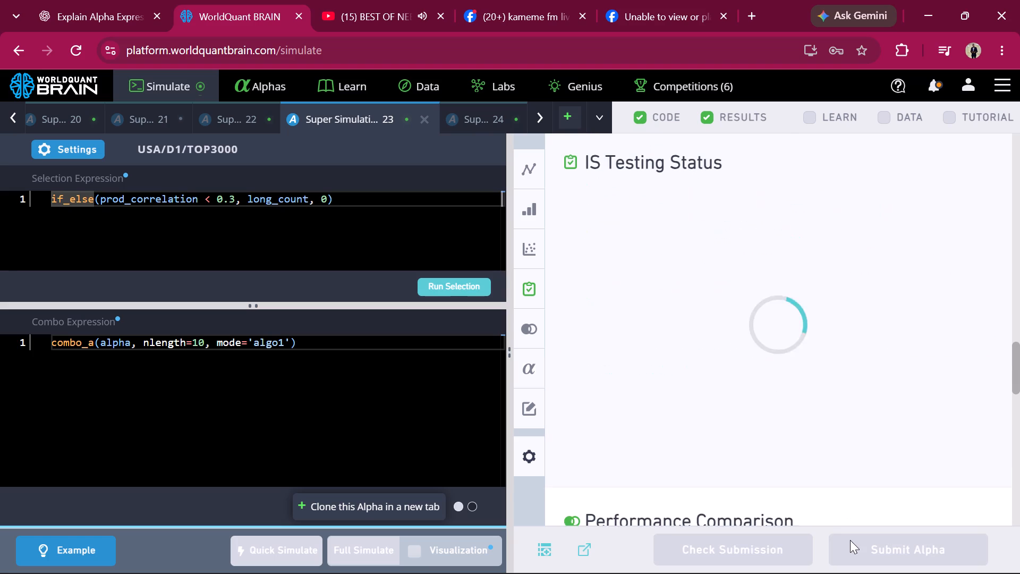
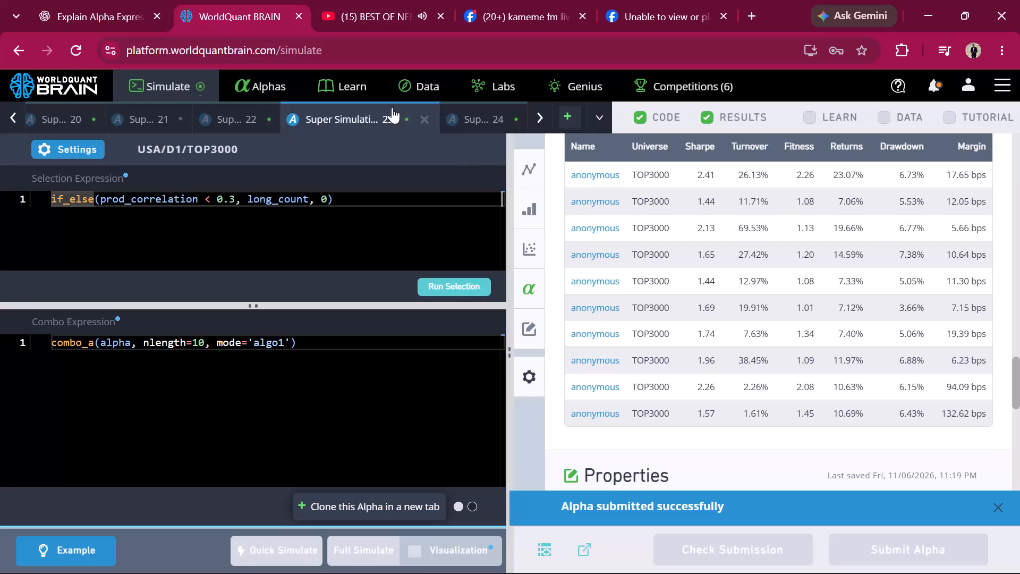
Open the list of submitted alphas and look through its most recent entries for the newly submitted Super alpha.
left_click(270, 91)
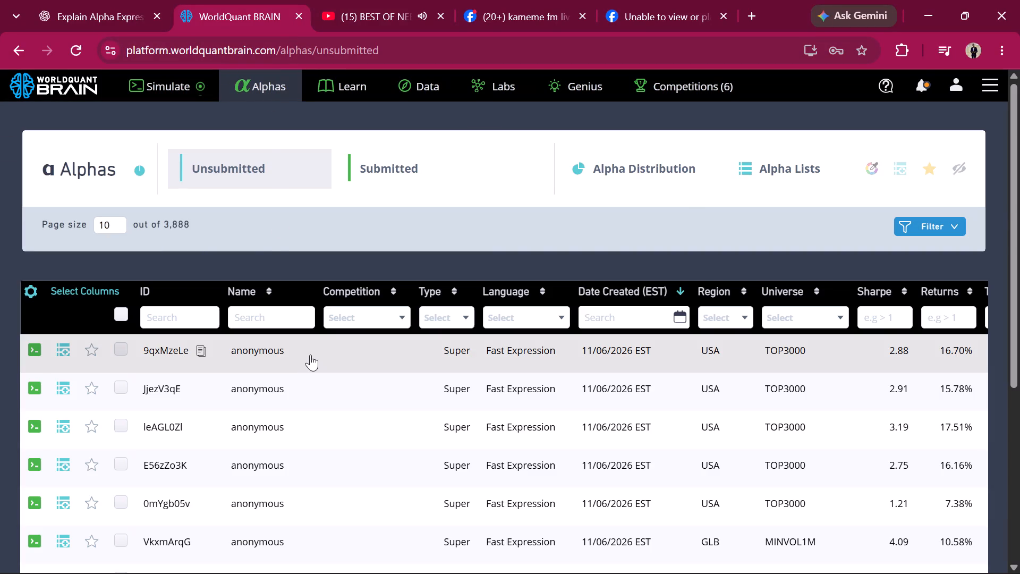
scroll(385, 392, "down", 1)
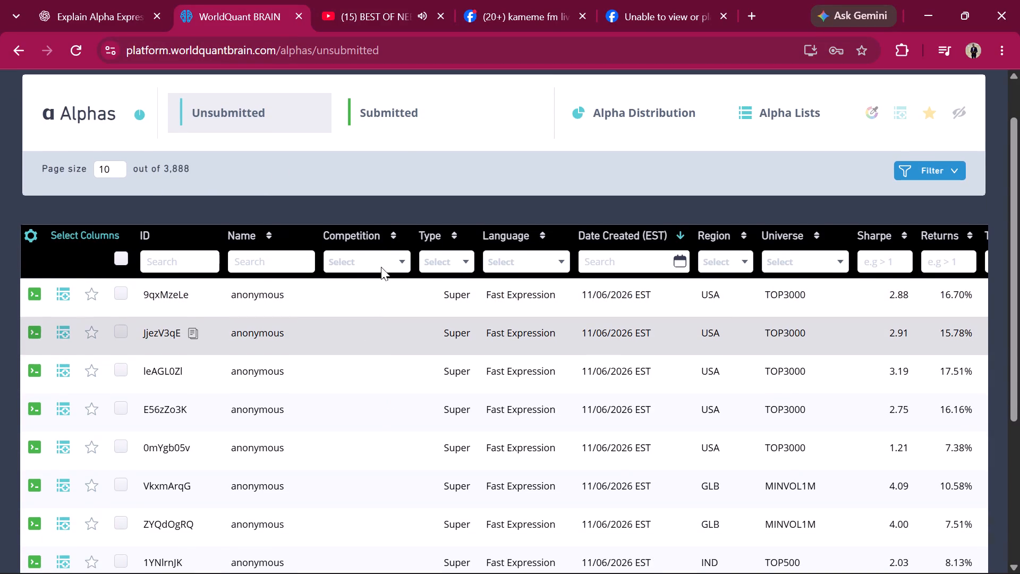
left_click(404, 96)
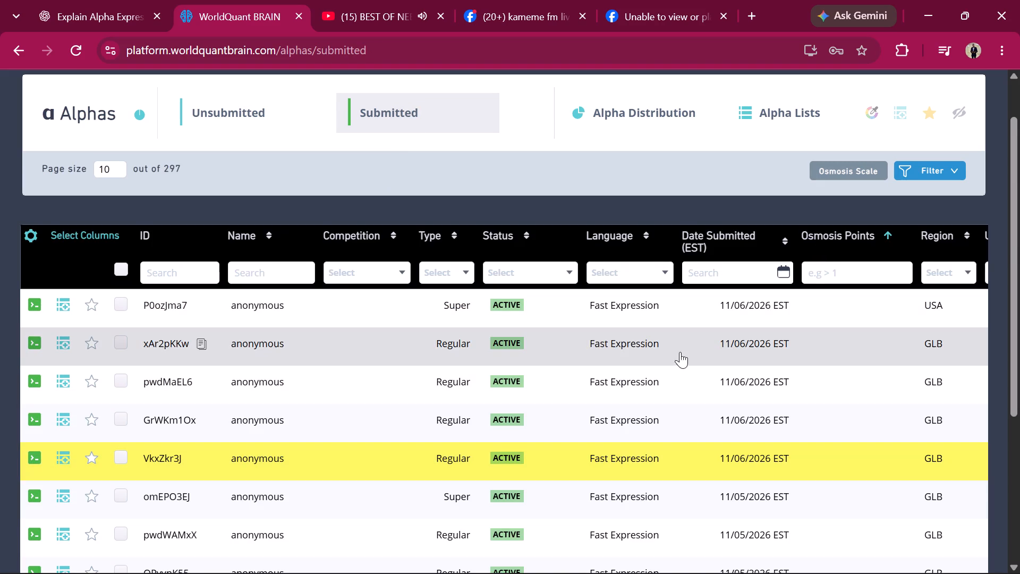
scroll(564, 407, "down", 1)
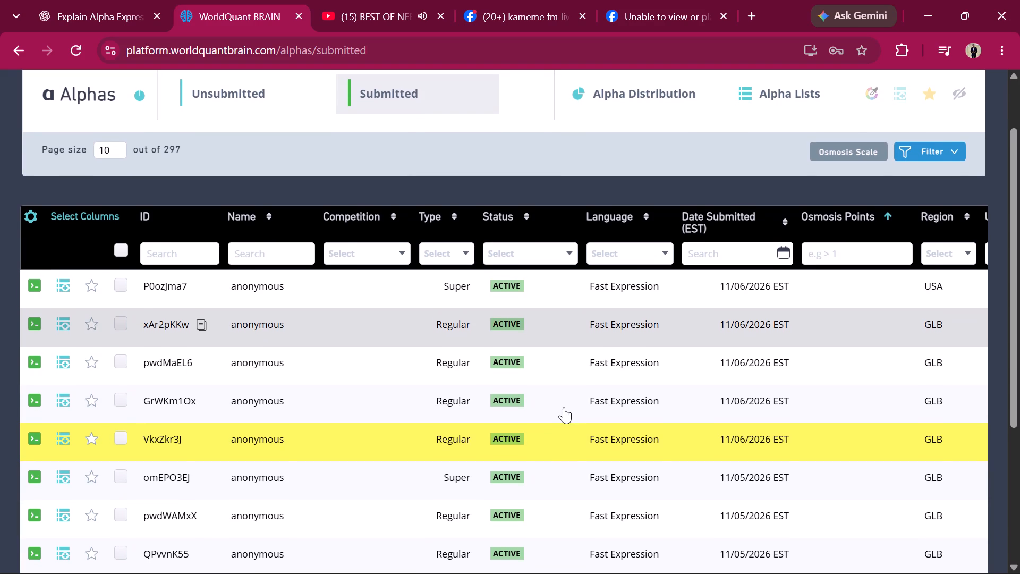
scroll(564, 407, "down", 2)
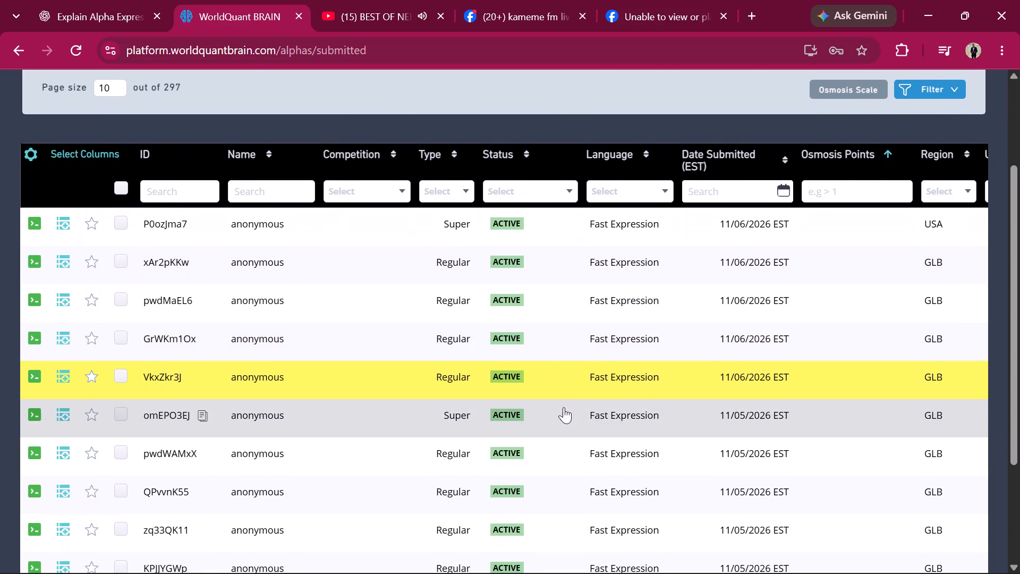
scroll(564, 407, "down", 1)
scroll(564, 407, "up", 1)
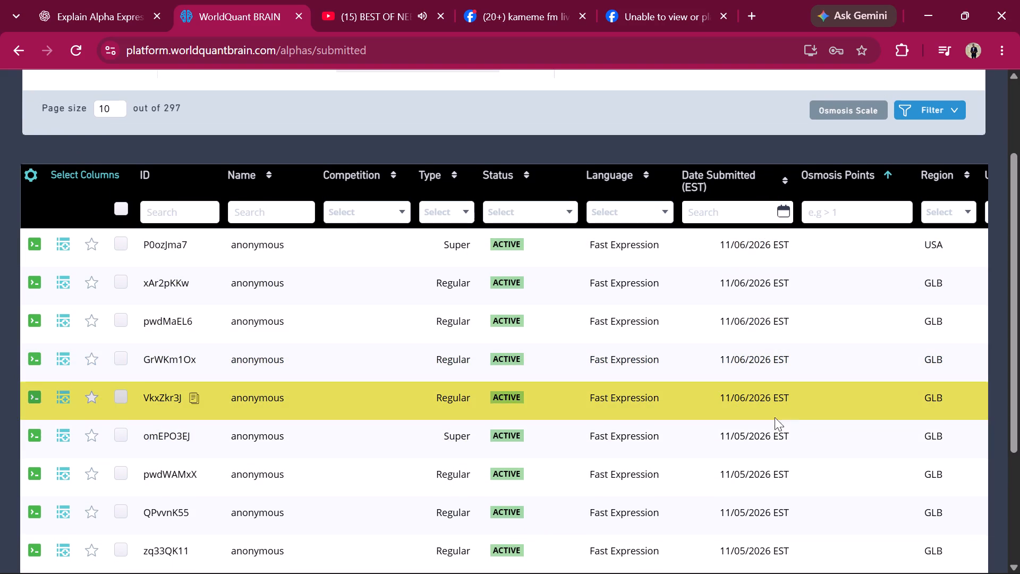
Try the Osmosis Scale option on the submitted alphas and check the custom filter fields available for the list.
scroll(794, 417, "down", 3)
scroll(794, 417, "up", 3)
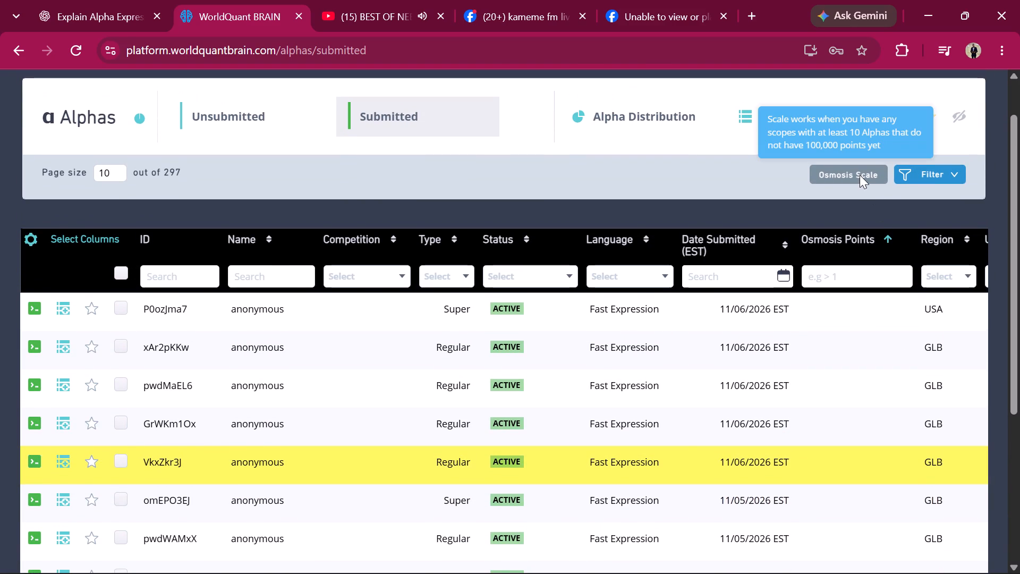
left_click(860, 175)
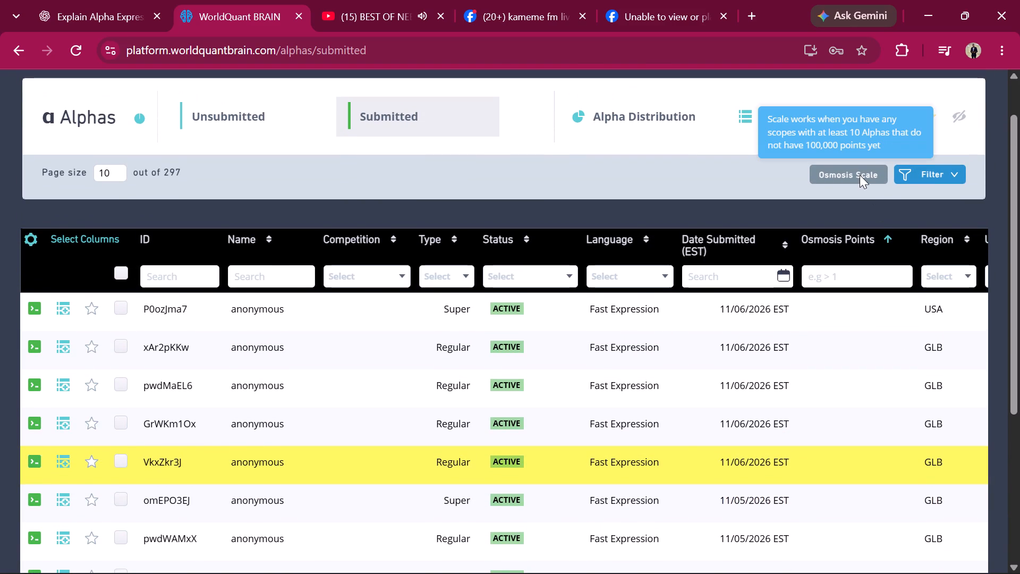
double_click(860, 175)
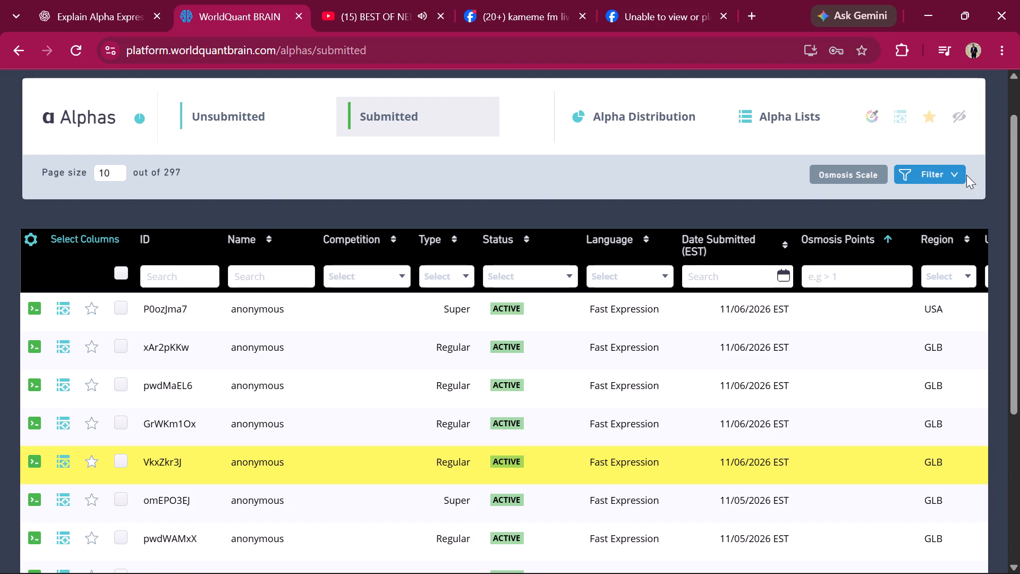
left_click(930, 168)
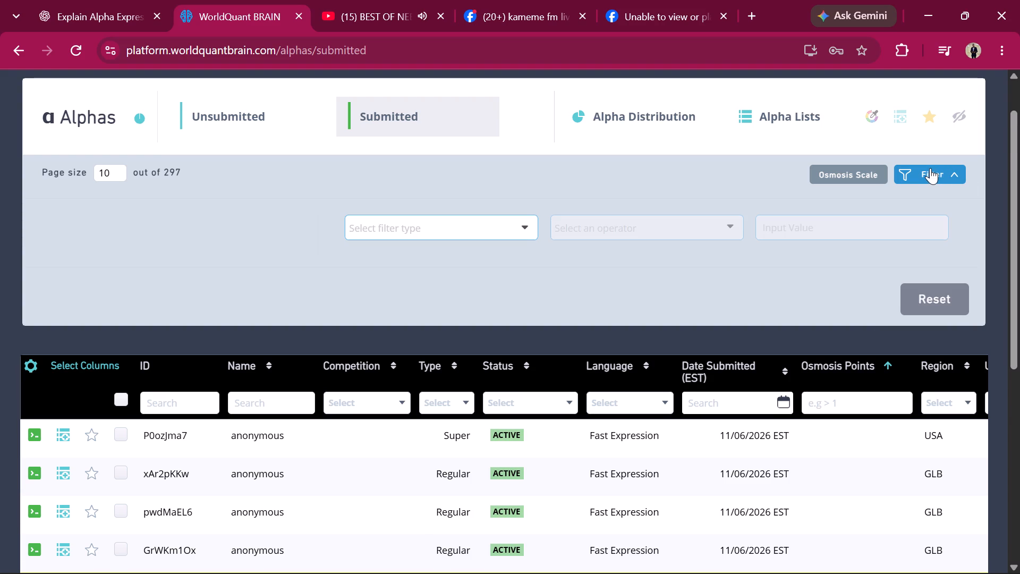
left_click(930, 168)
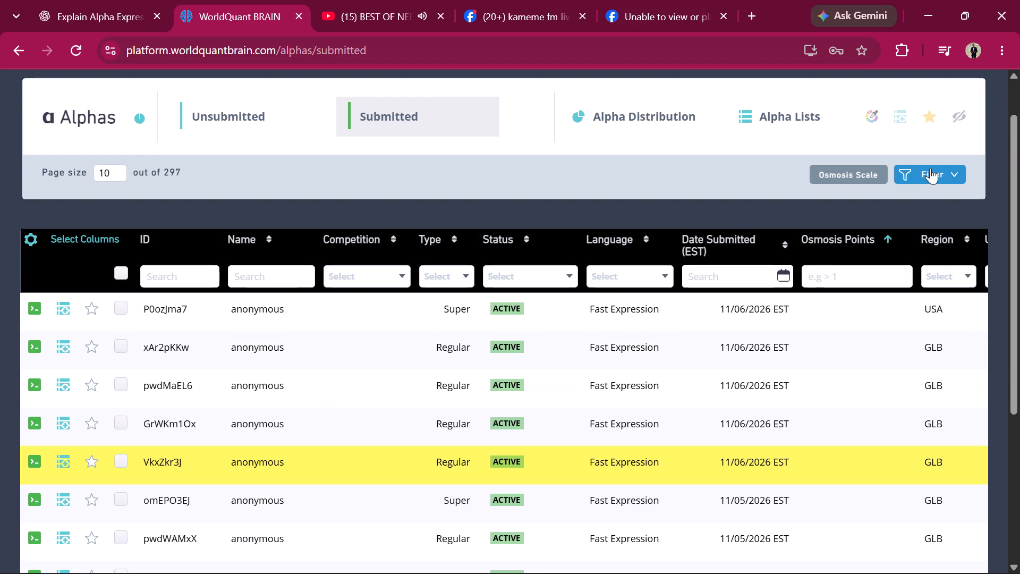
Switch to Facebook, rerun the search for "kameme fm live now live" and look through the groups and posts it returns.
left_click(549, 14)
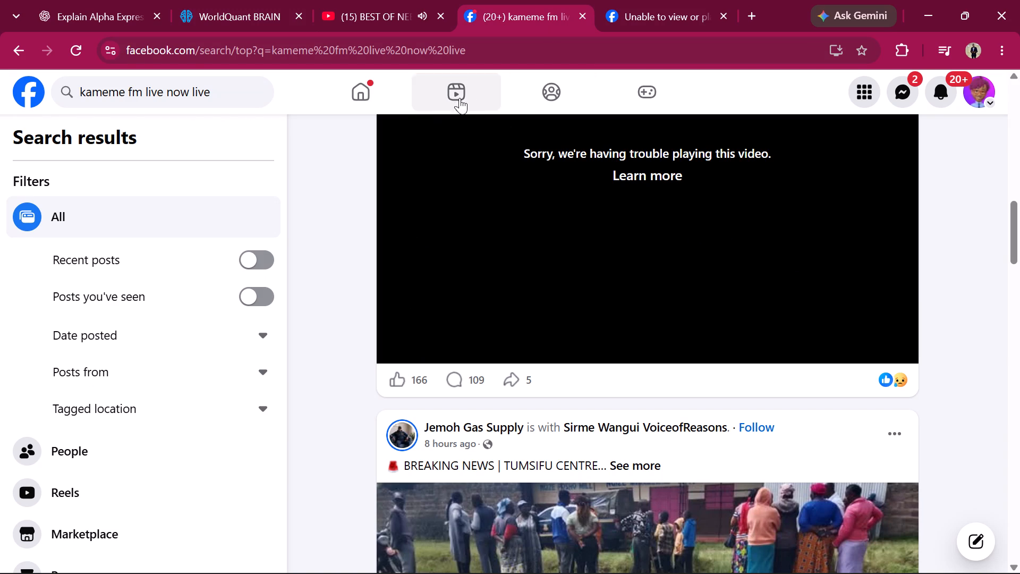
left_click(625, 11)
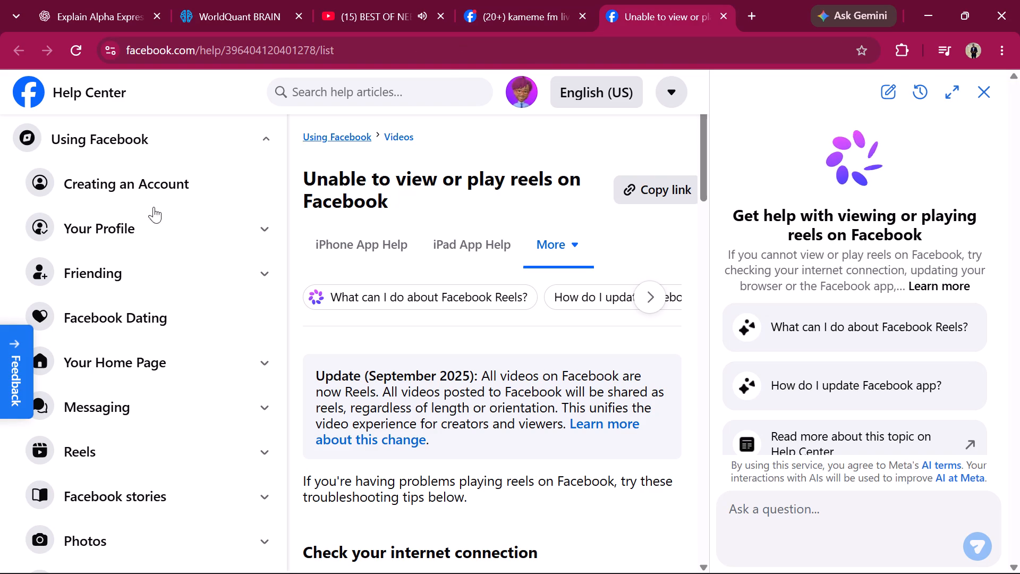
scroll(137, 229, "up", 3)
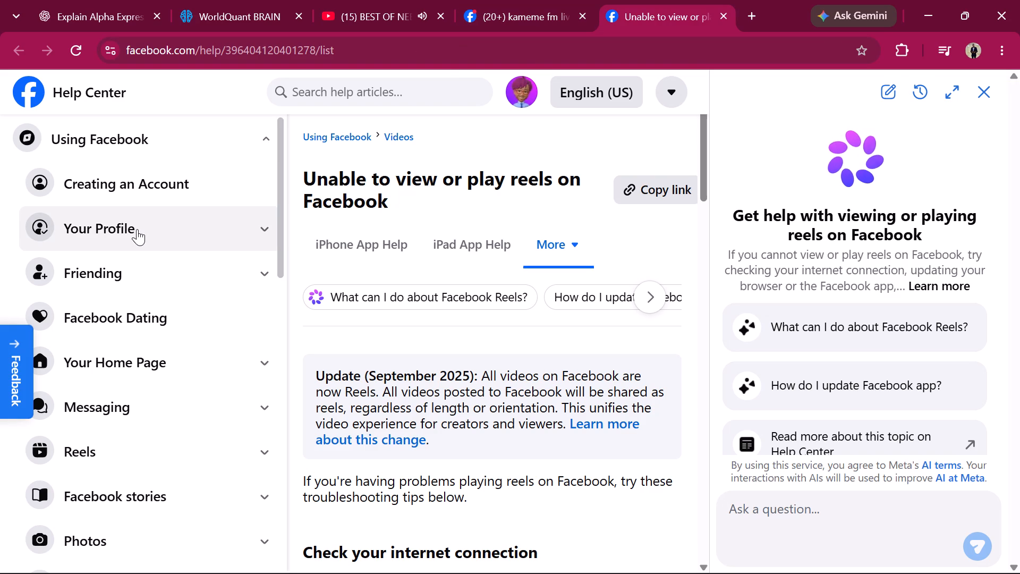
left_click(514, 26)
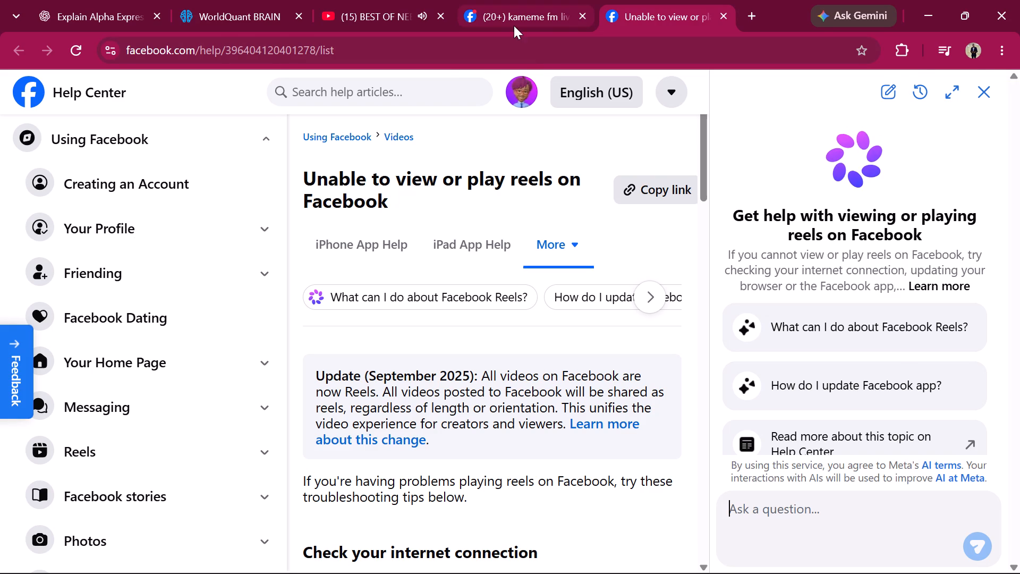
scroll(294, 283, "up", 4)
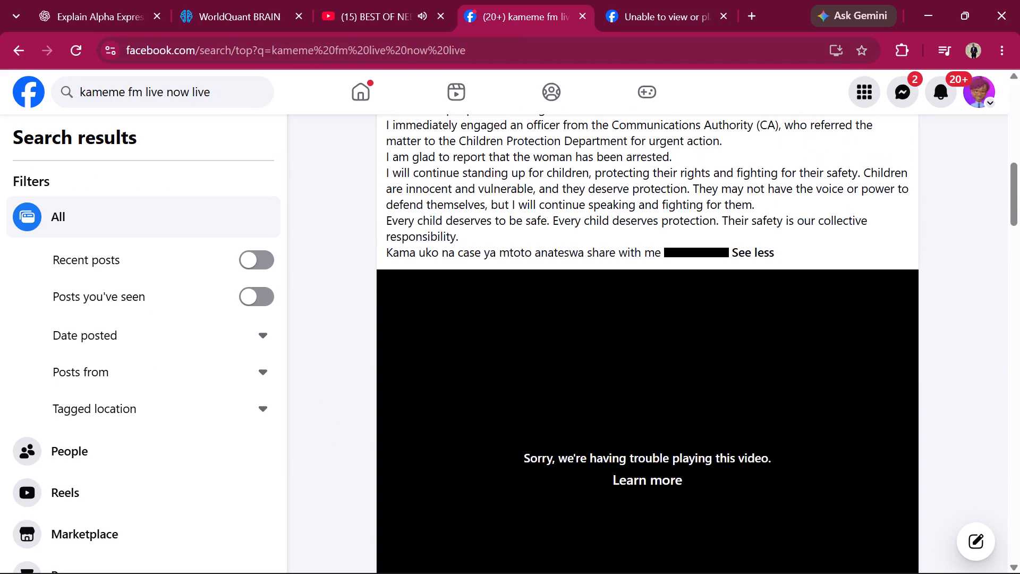
left_click(226, 97)
key("Return")
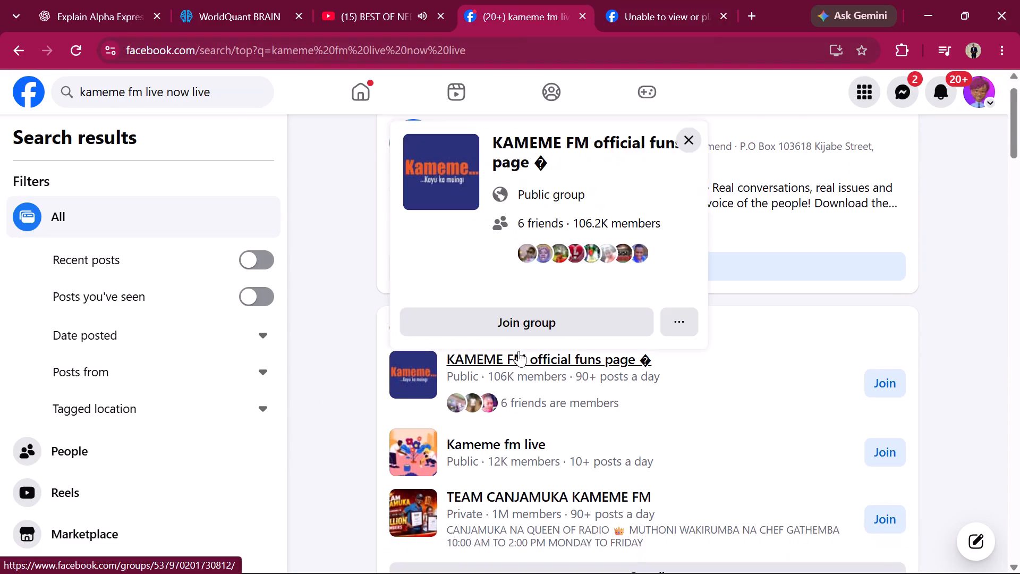
scroll(518, 351, "down", 8)
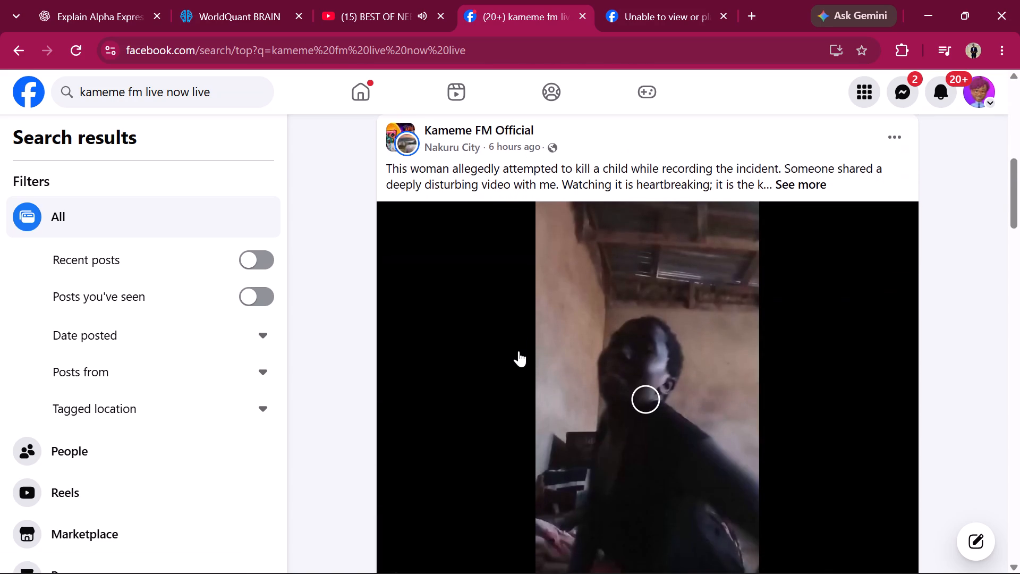
scroll(518, 351, "up", 2)
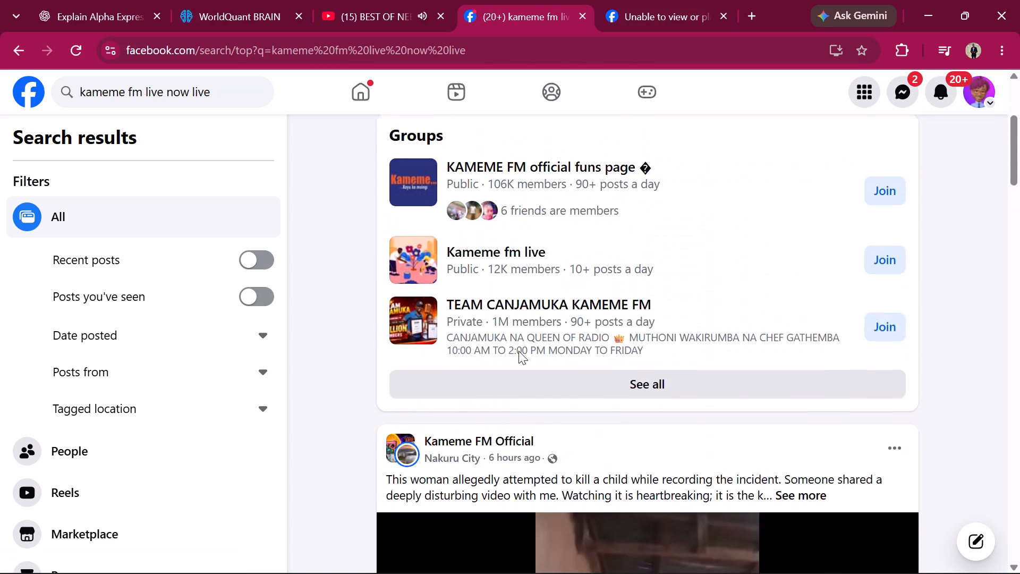
scroll(518, 351, "up", 1)
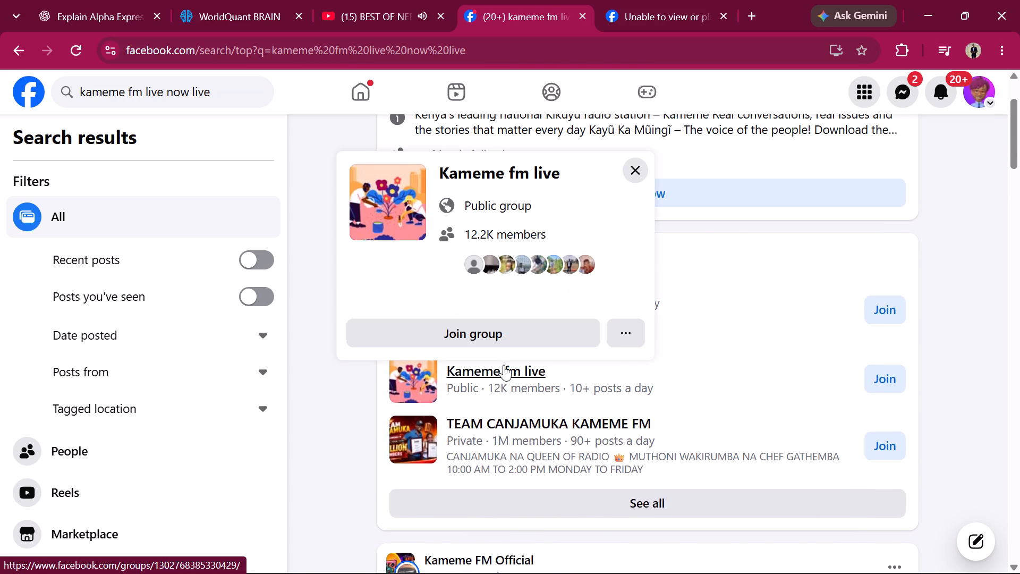
Open the Kameme fm live public group and browse the recent posts in its discussion feed.
left_click(504, 365)
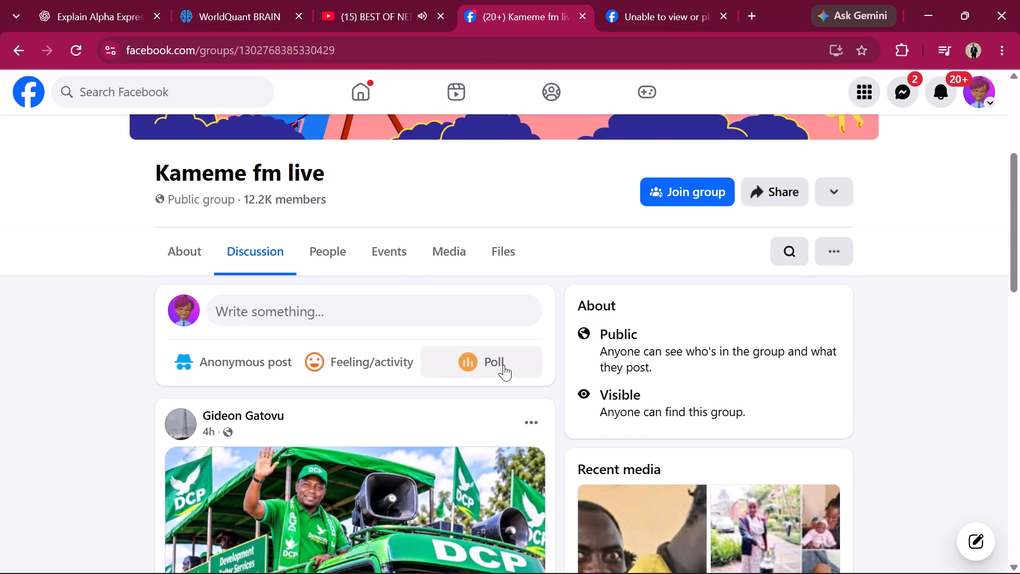
scroll(504, 365, "up", 4)
scroll(504, 365, "down", 6)
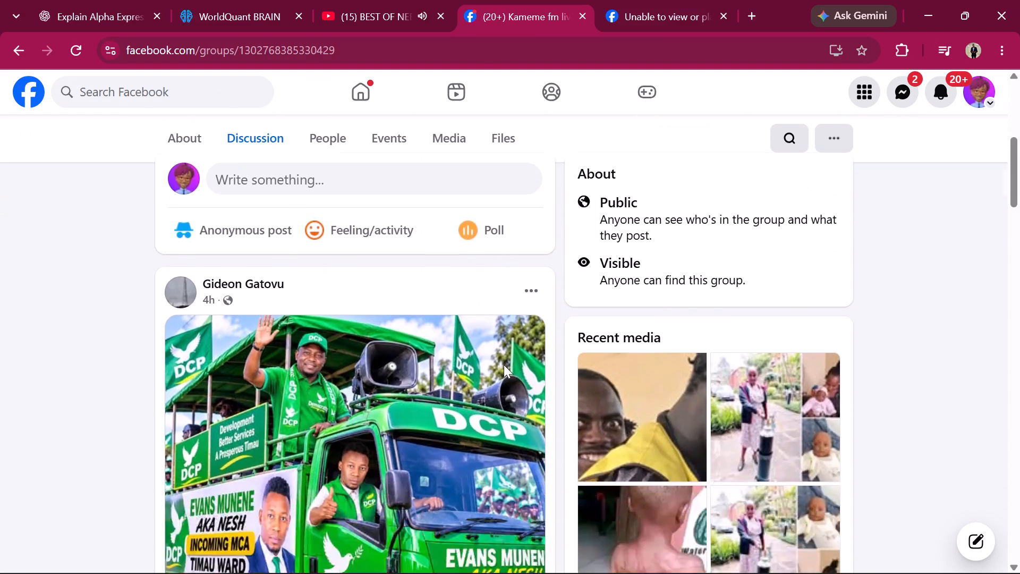
scroll(504, 365, "down", 12)
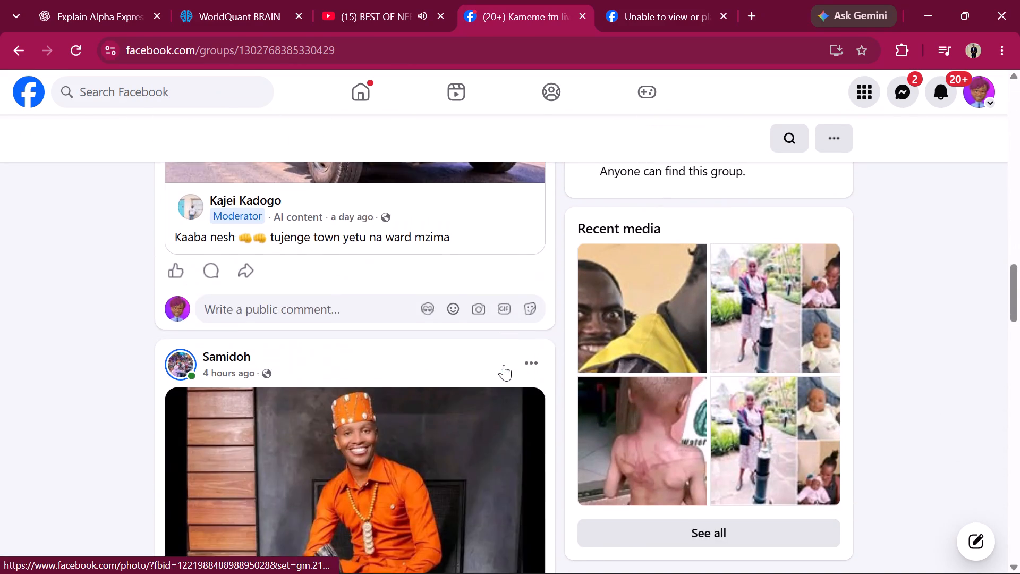
scroll(504, 365, "down", 7)
scroll(504, 365, "up", 16)
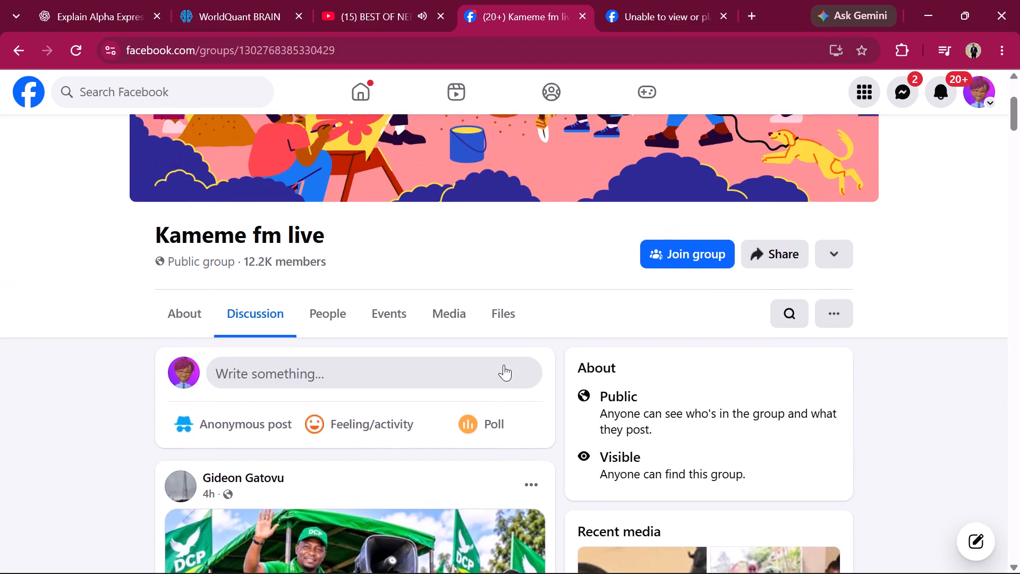
scroll(504, 365, "up", 4)
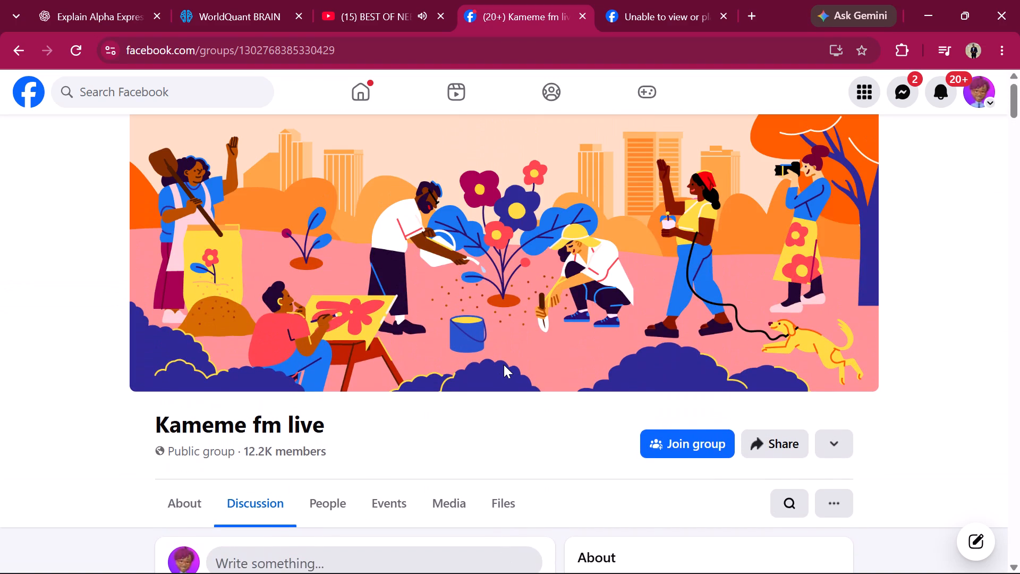
scroll(504, 365, "up", 1)
scroll(504, 365, "down", 4)
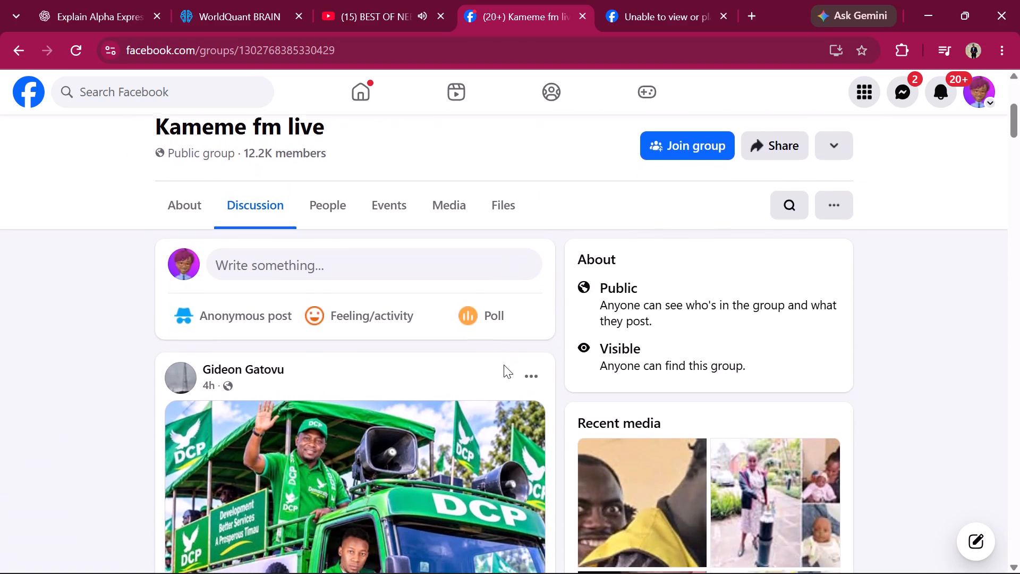
scroll(504, 365, "down", 7)
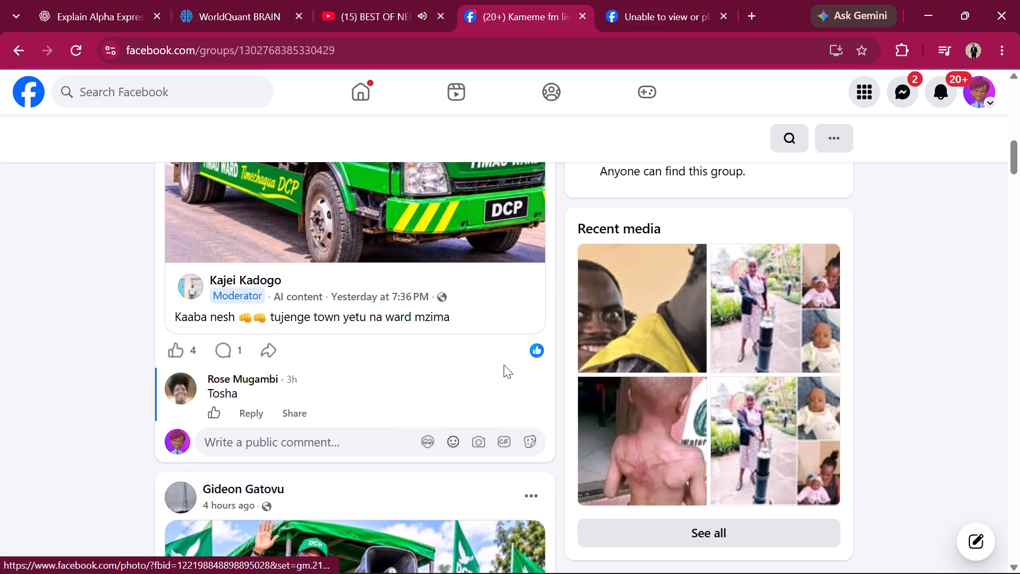
scroll(504, 365, "down", 7)
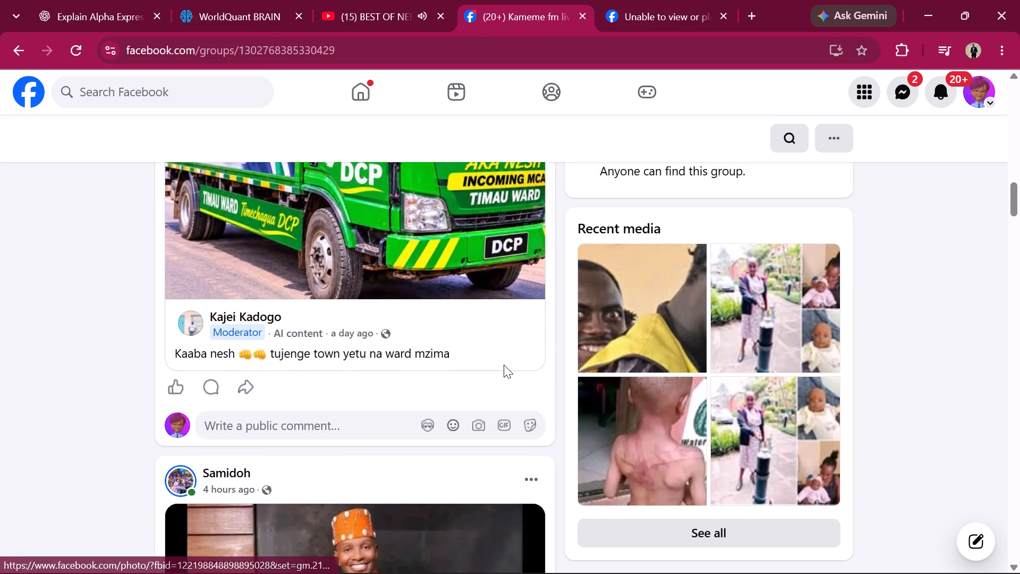
scroll(504, 365, "down", 10)
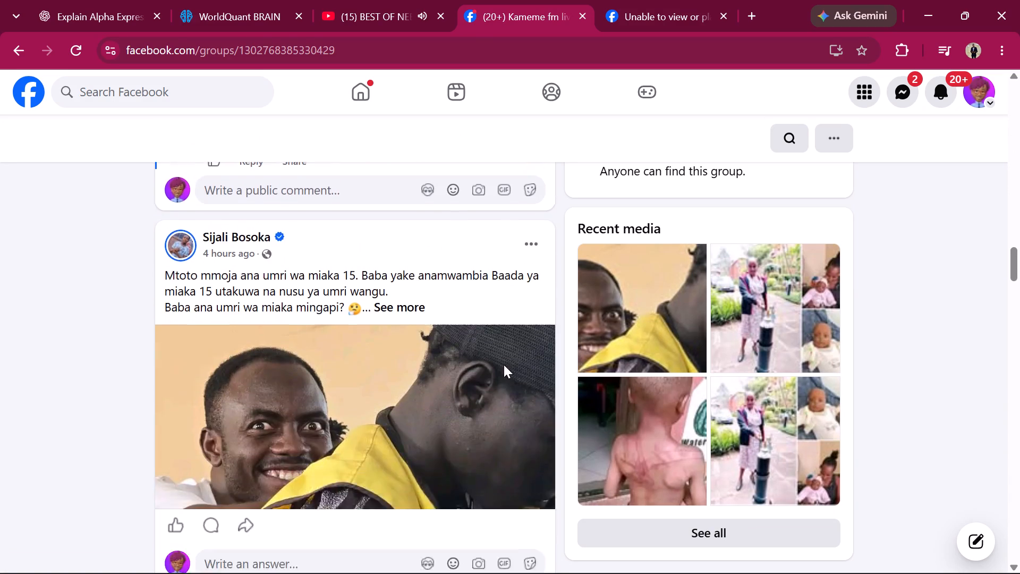
scroll(504, 365, "down", 10)
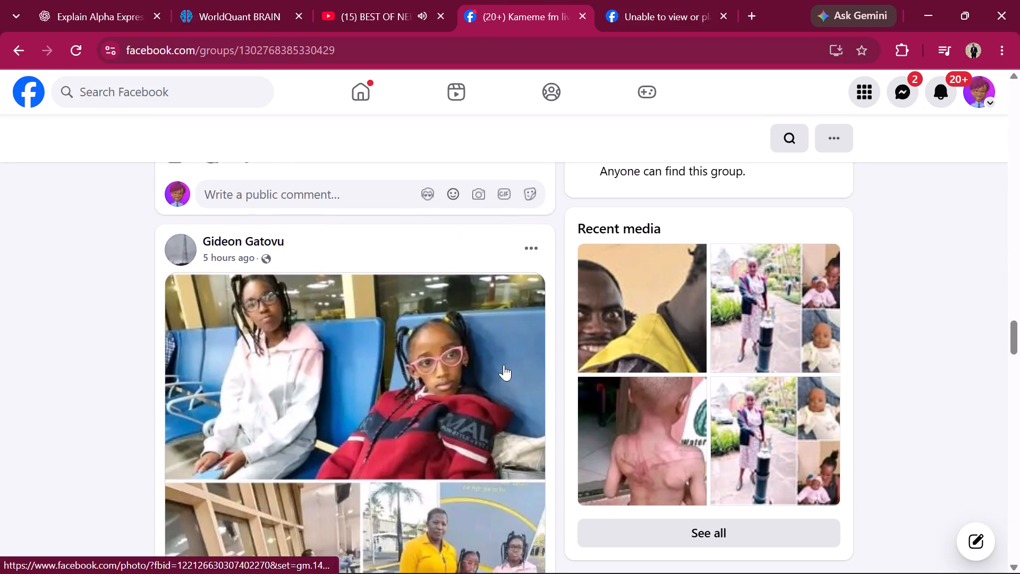
scroll(504, 365, "down", 8)
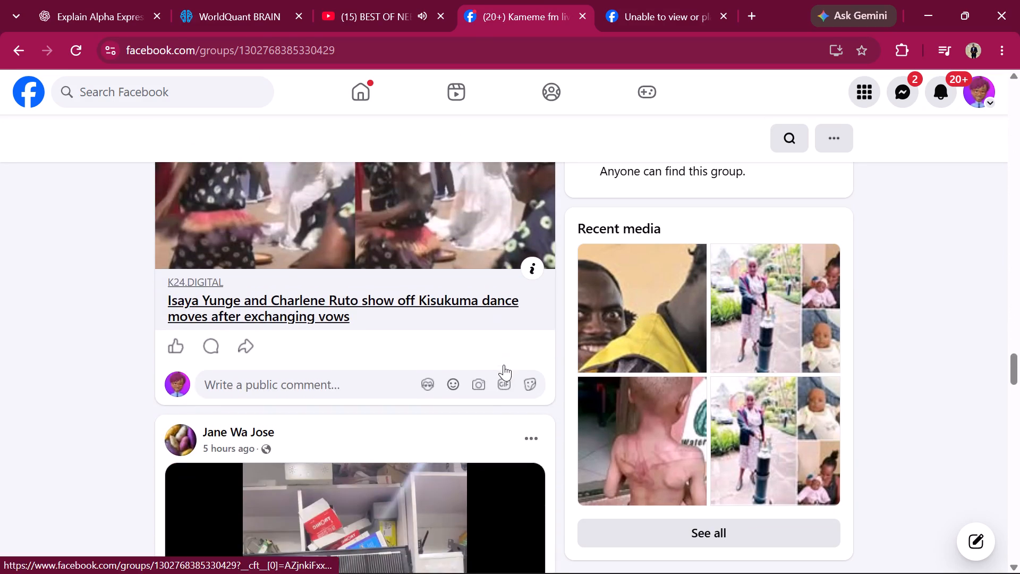
scroll(504, 365, "up", 12)
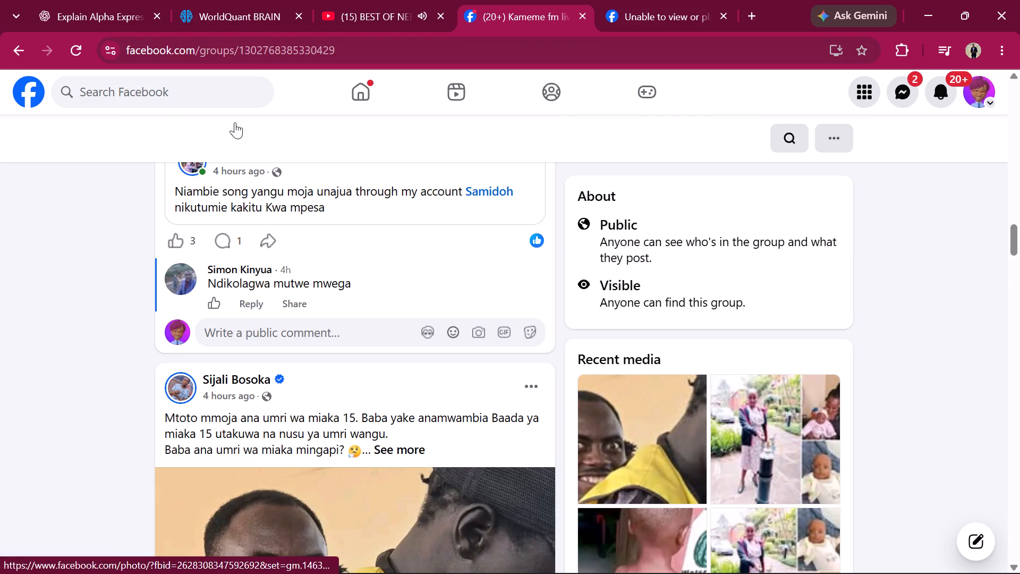
Search Facebook for "kameme", choose the Kameme FM Official suggestion and look through its groups and posts.
left_click(218, 97)
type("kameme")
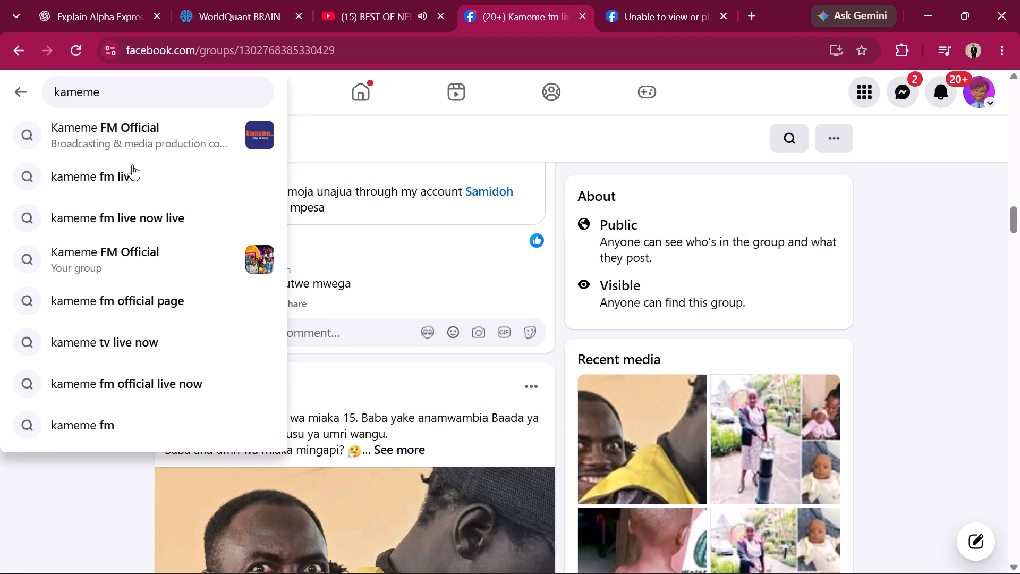
left_click(127, 130)
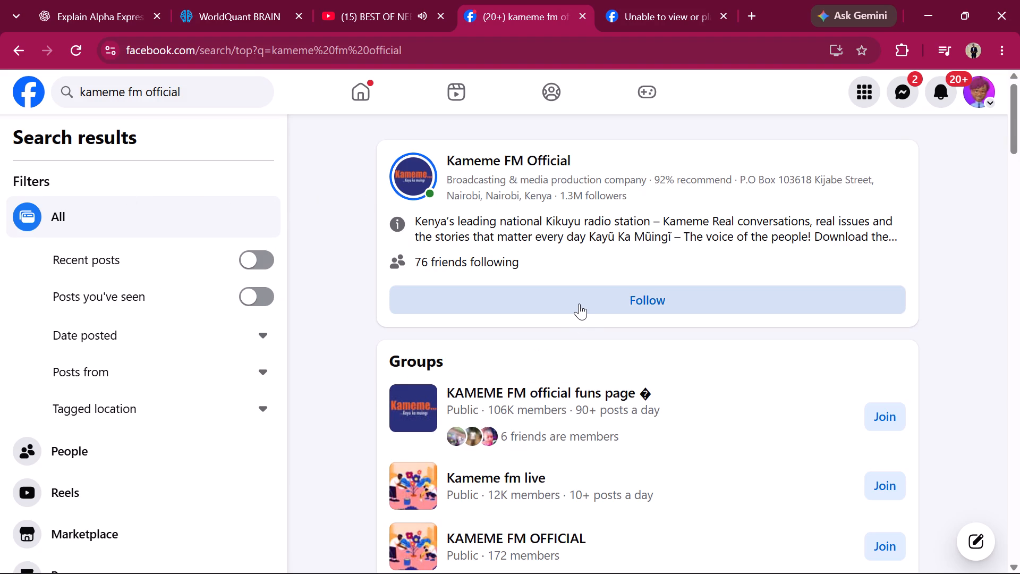
scroll(579, 303, "down", 8)
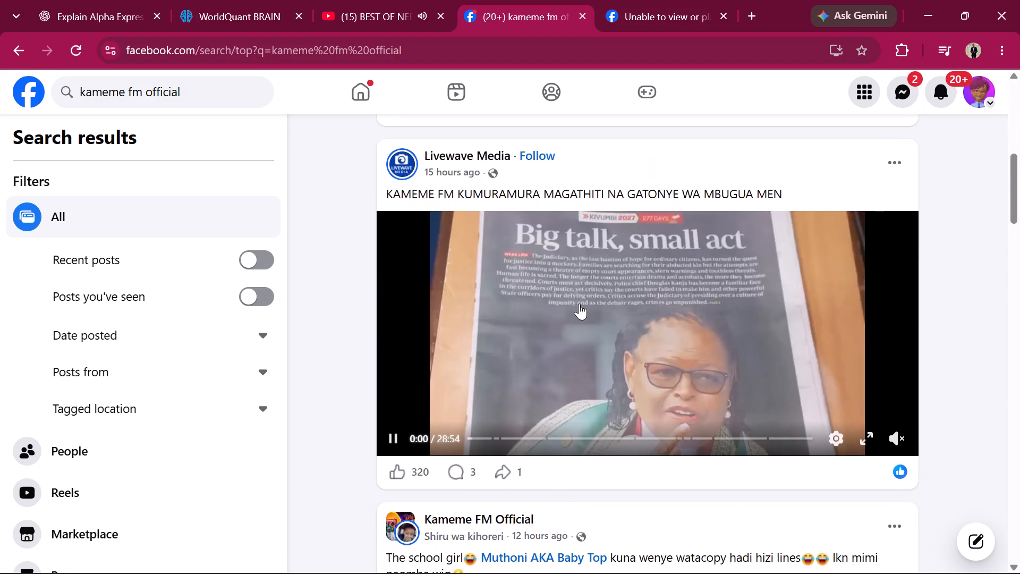
scroll(579, 303, "down", 8)
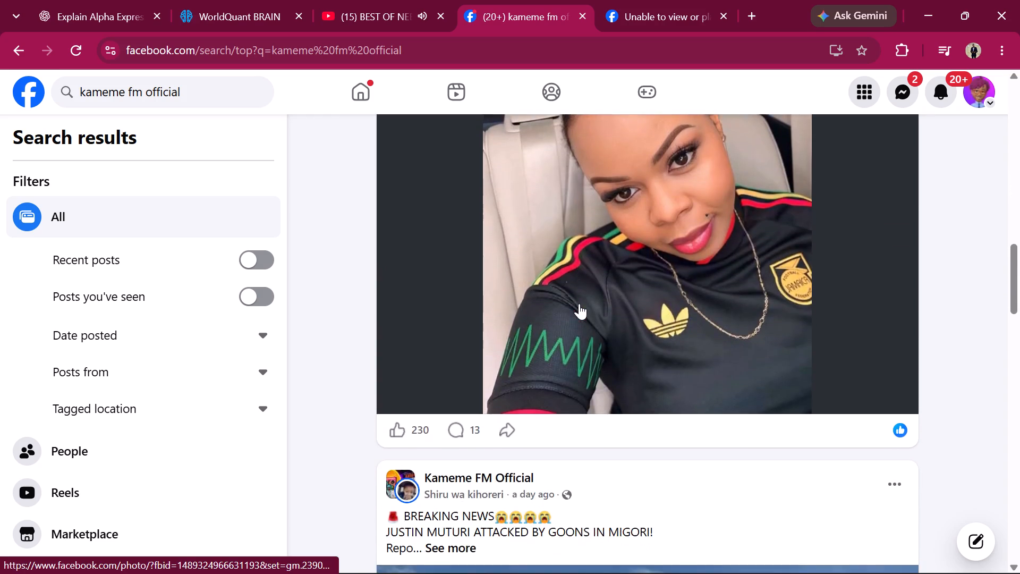
scroll(579, 303, "up", 13)
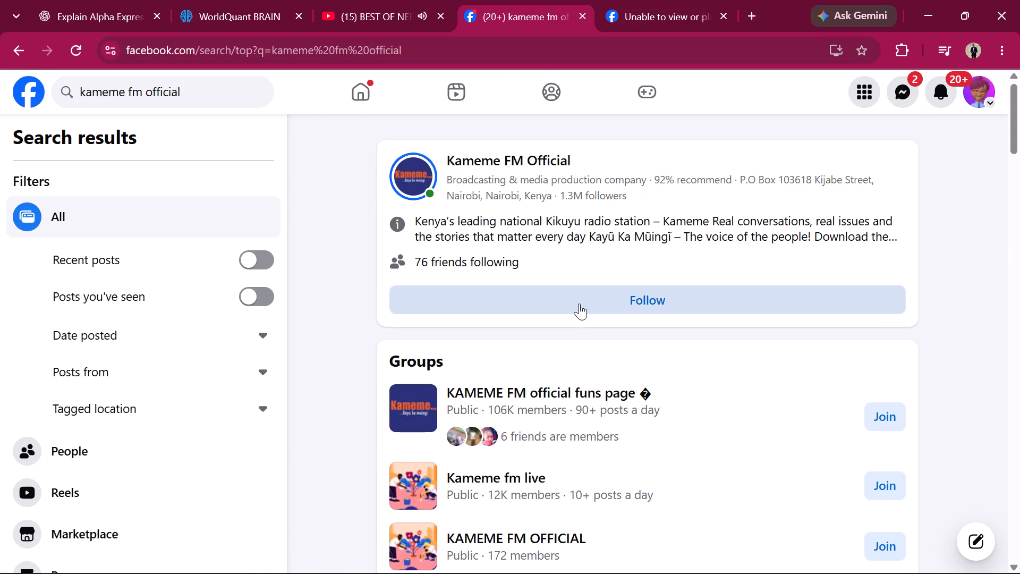
scroll(579, 303, "up", 1)
Open the KAMEME FM official funs page group and browse the newest posts in its discussion feed.
left_click(530, 395)
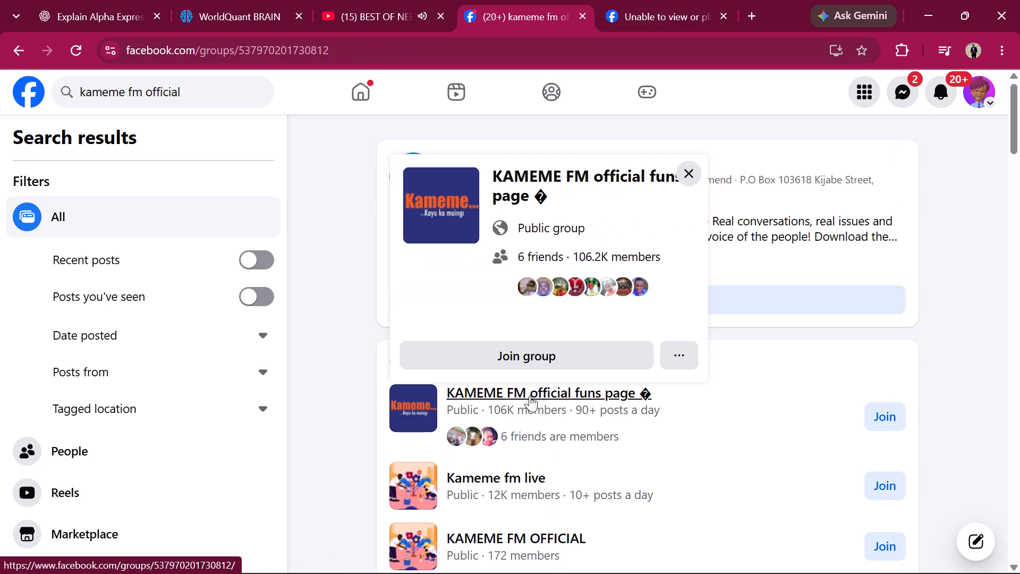
scroll(318, 389, "down", 2)
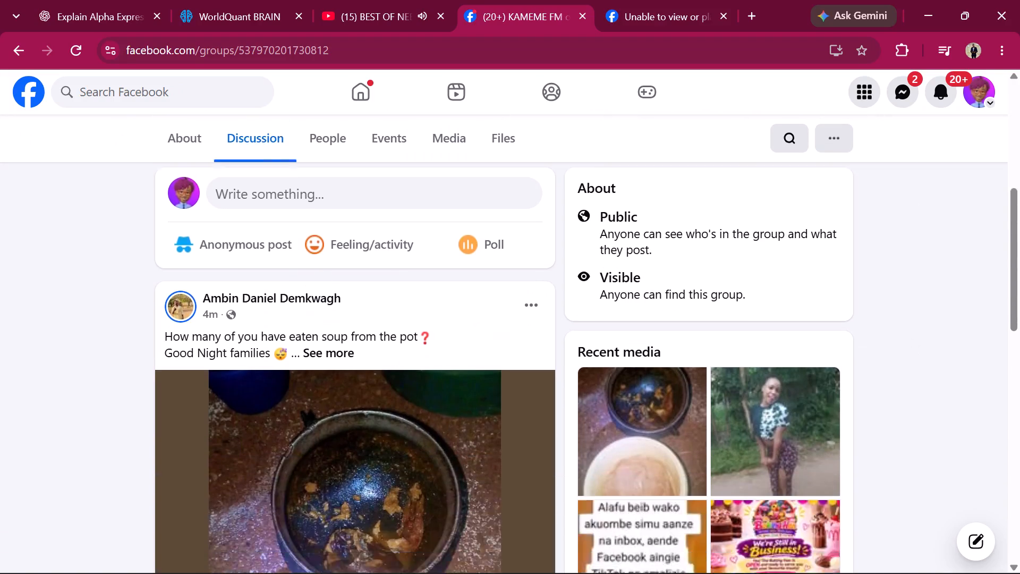
scroll(318, 389, "down", 8)
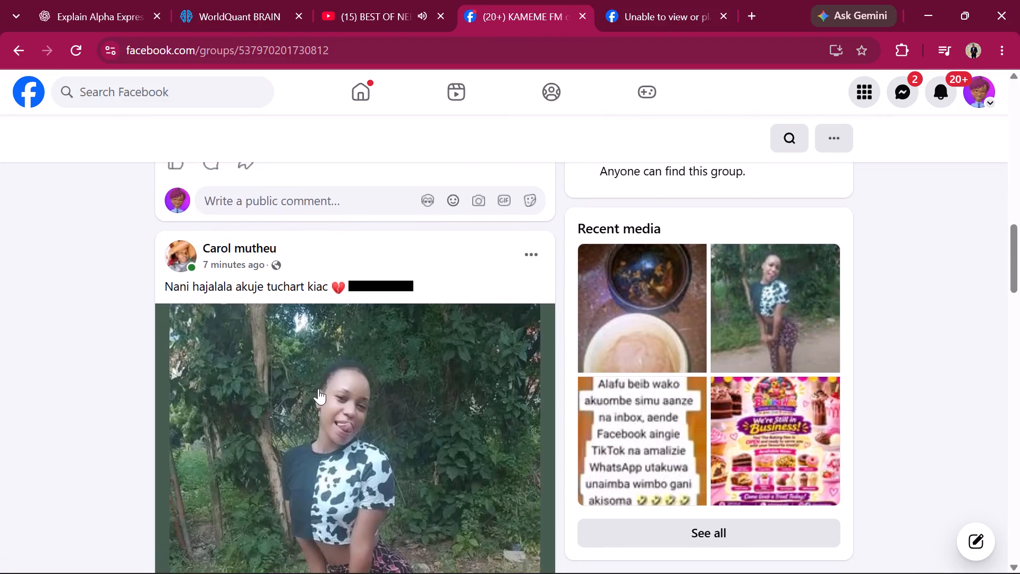
scroll(318, 389, "up", 13)
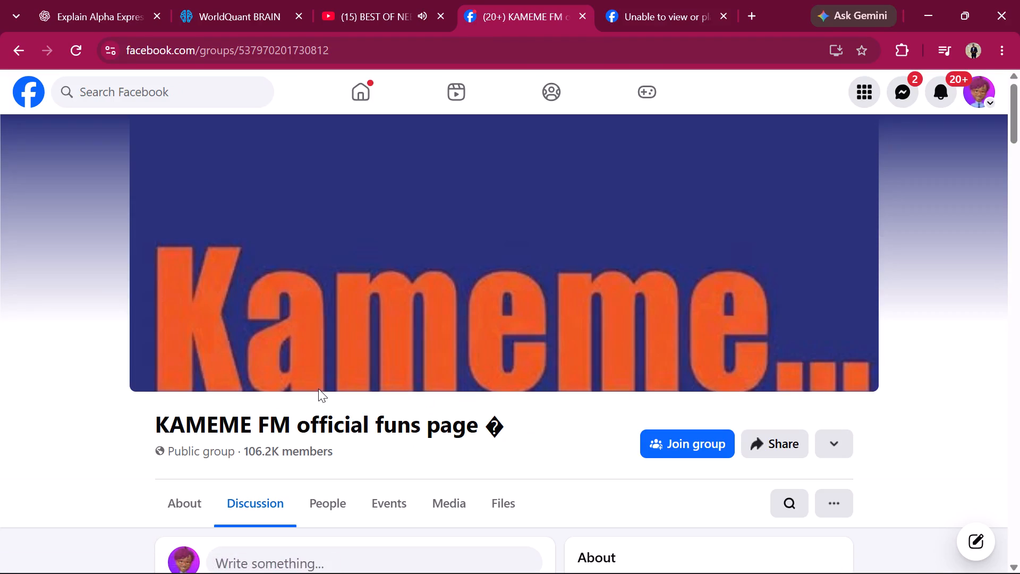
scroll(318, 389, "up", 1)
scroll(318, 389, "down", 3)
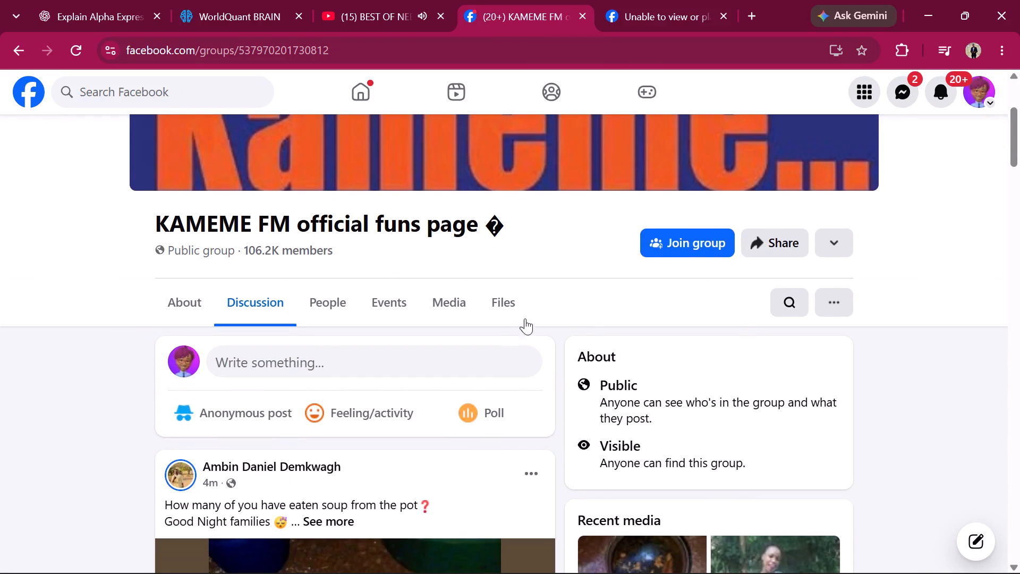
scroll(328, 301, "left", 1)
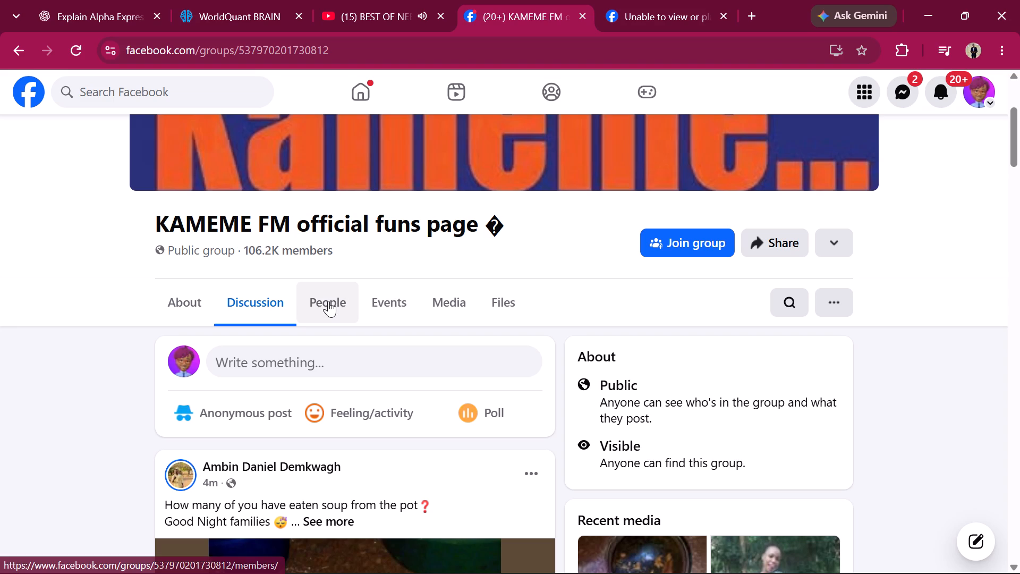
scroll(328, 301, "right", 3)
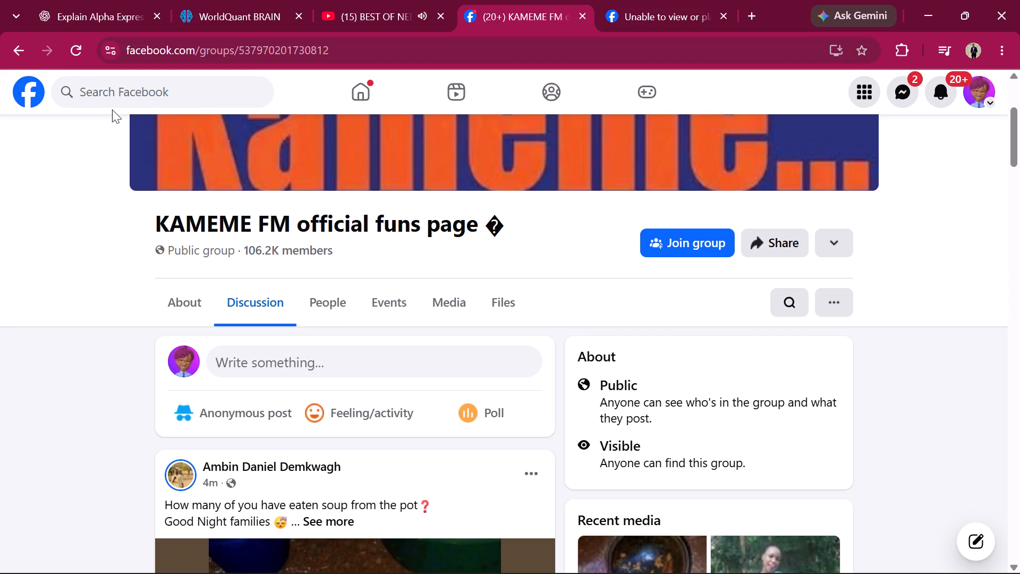
Go back to the Kameme search results, search for the suggested "kameme fm official live now" and look through its groups and posts.
left_click(14, 45)
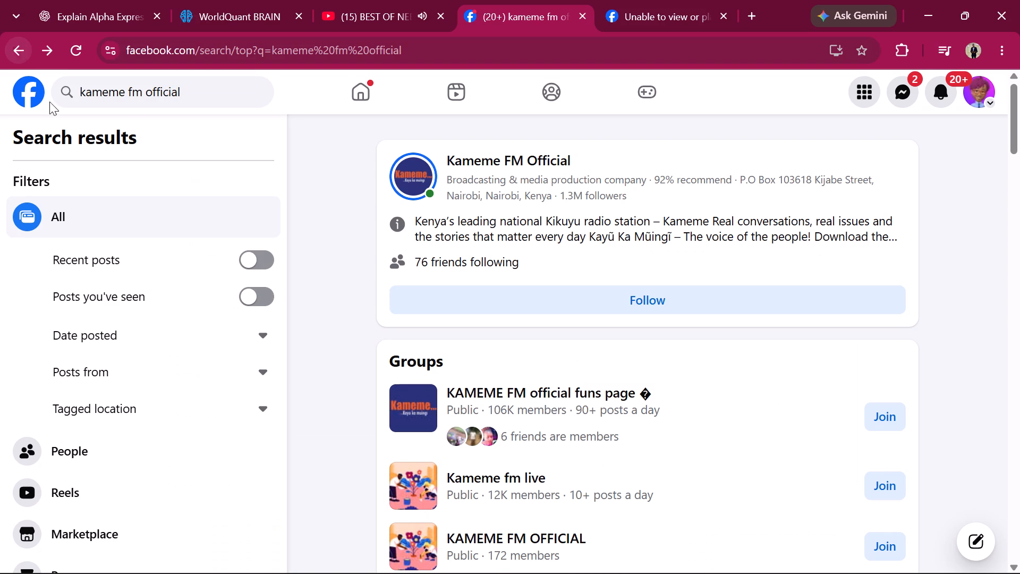
left_click(177, 87)
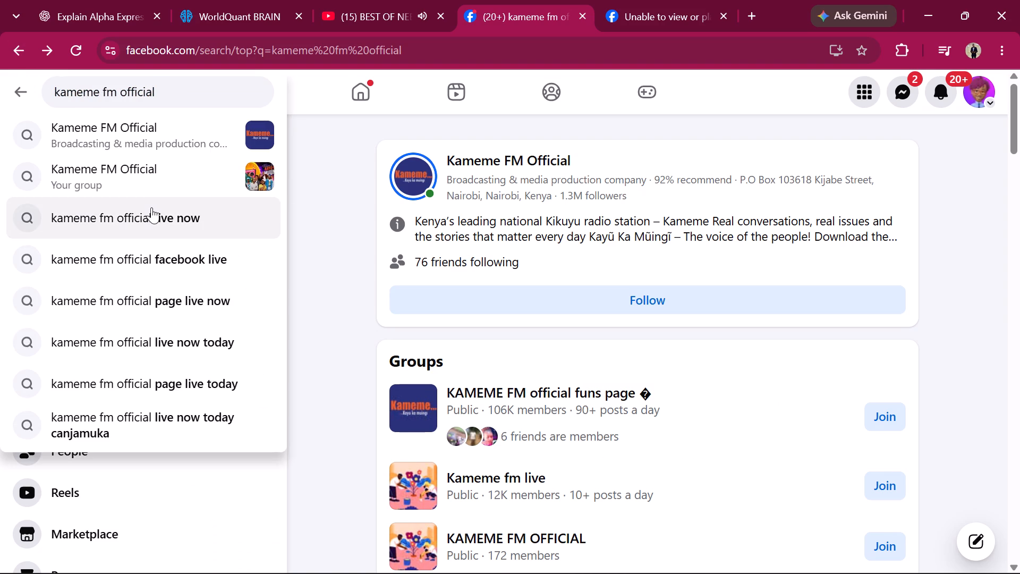
left_click(151, 208)
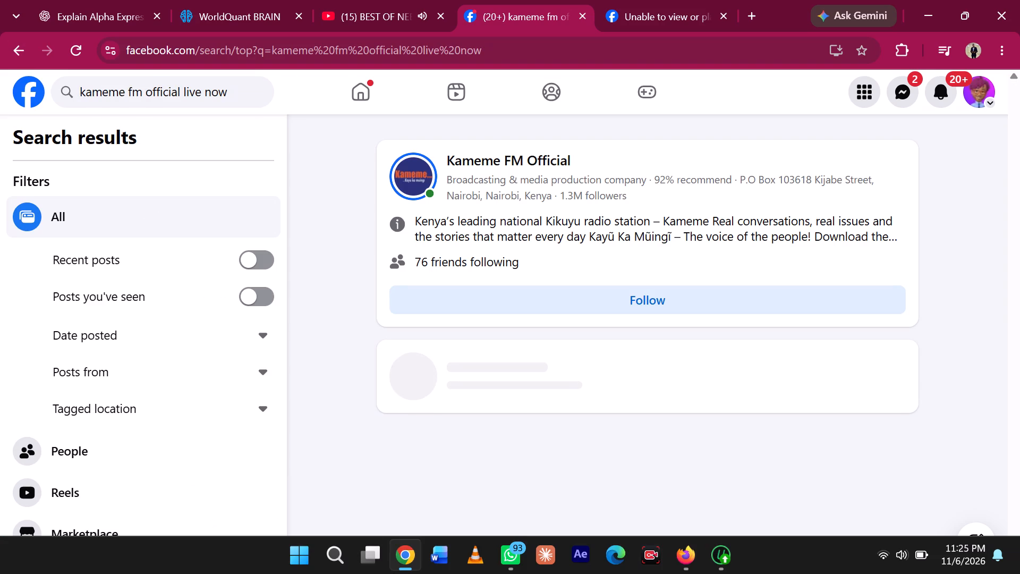
scroll(646, 453, "down", 1)
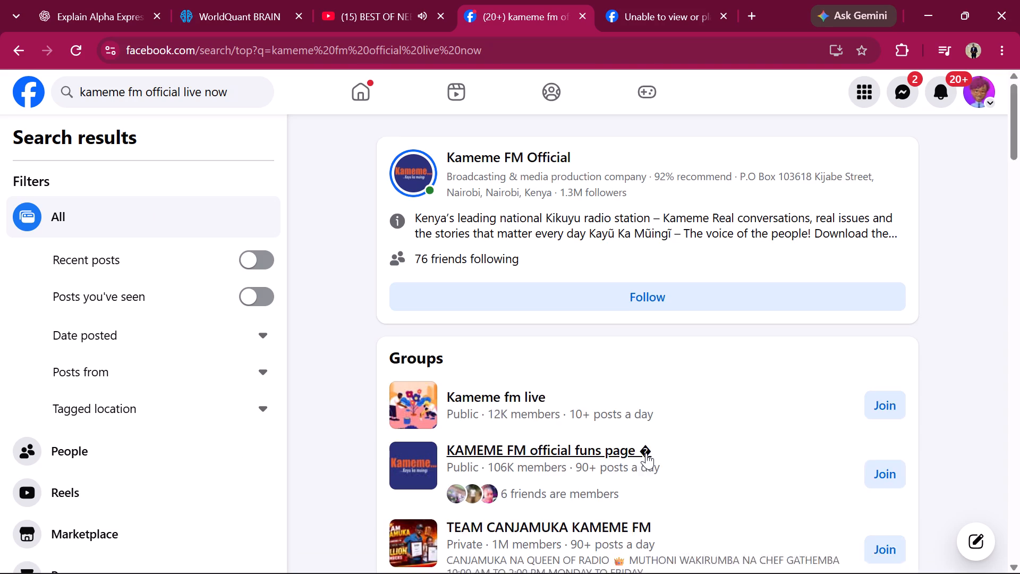
scroll(646, 453, "down", 4)
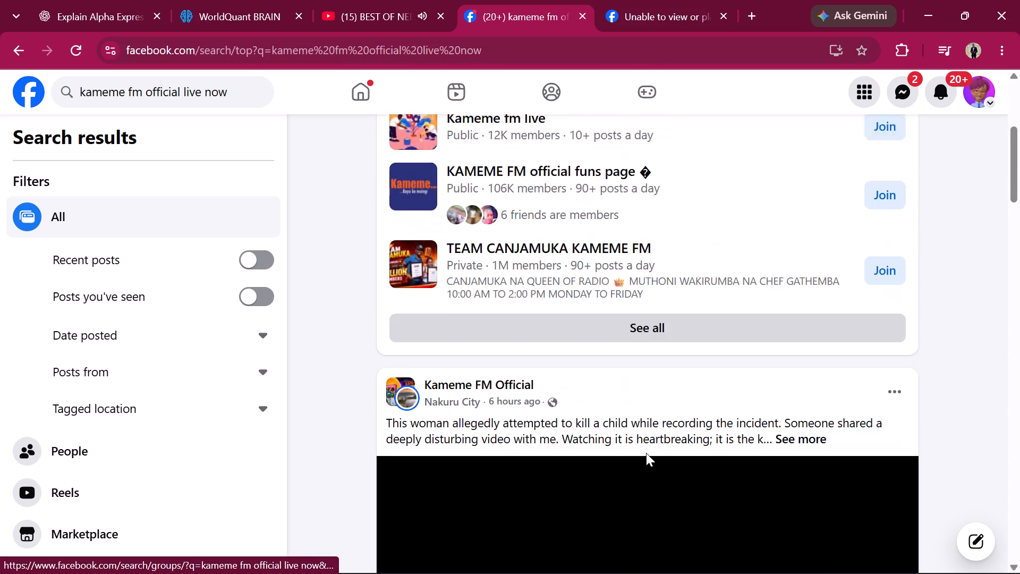
scroll(646, 453, "down", 8)
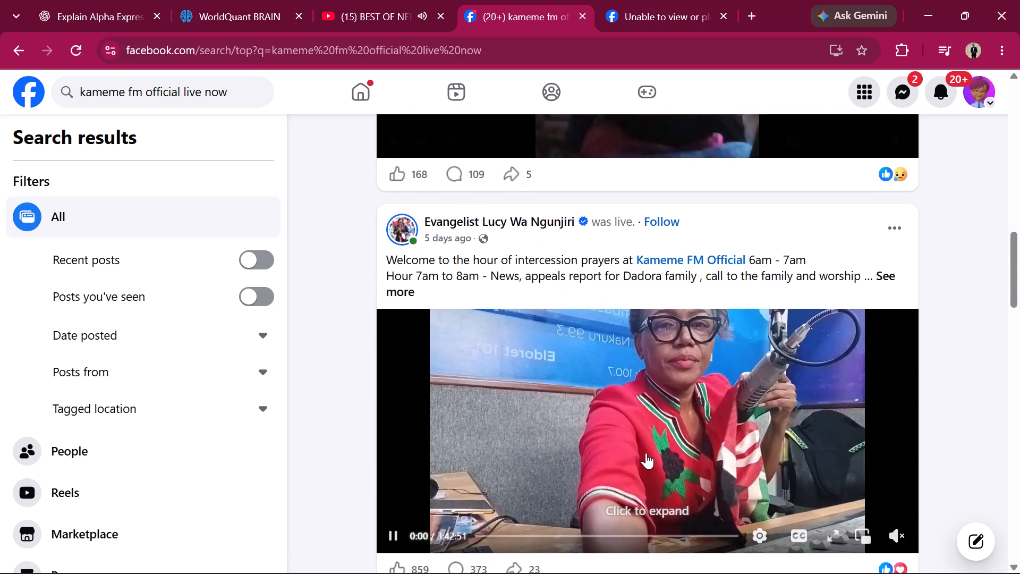
scroll(646, 453, "down", 7)
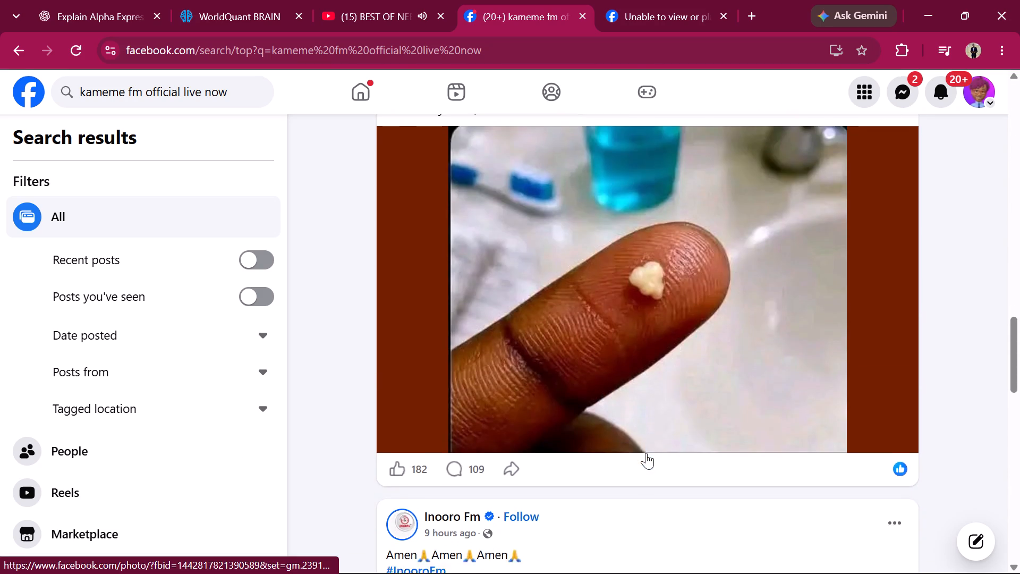
scroll(646, 453, "down", 5)
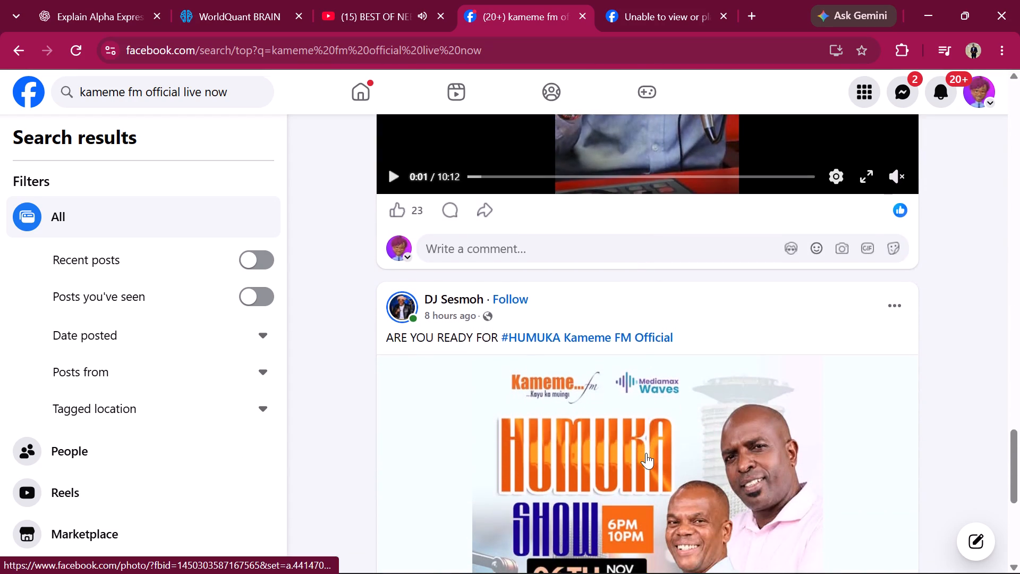
scroll(646, 453, "down", 2)
scroll(319, 343, "up", 5)
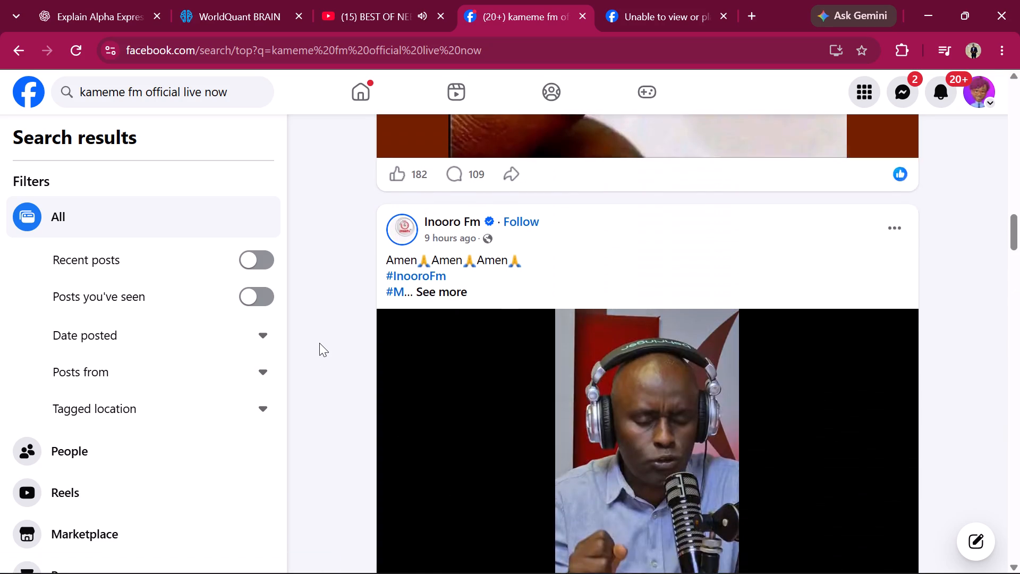
Rerun the Facebook search for "kameme fm official live now".
left_click(232, 101)
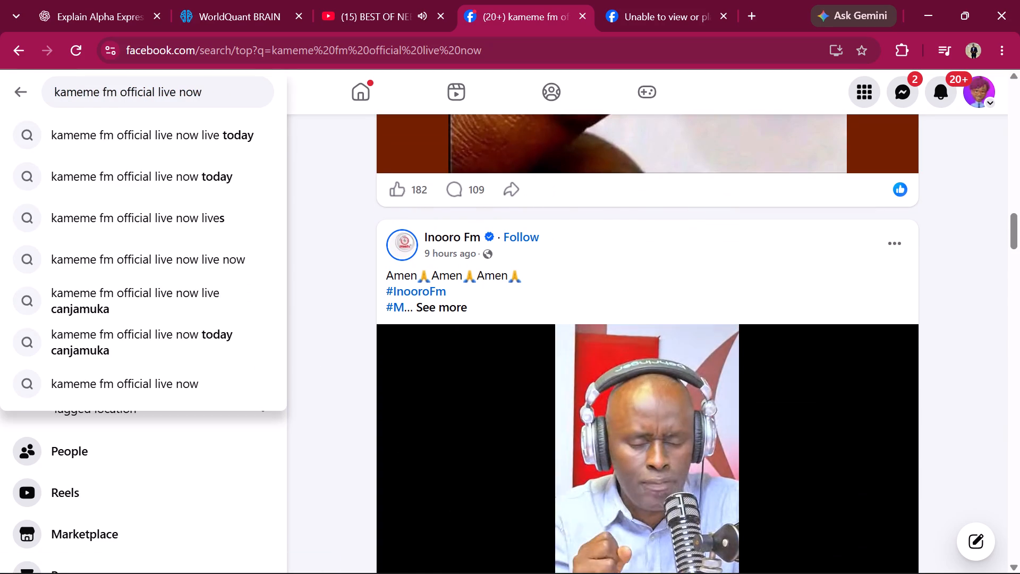
key("Return")
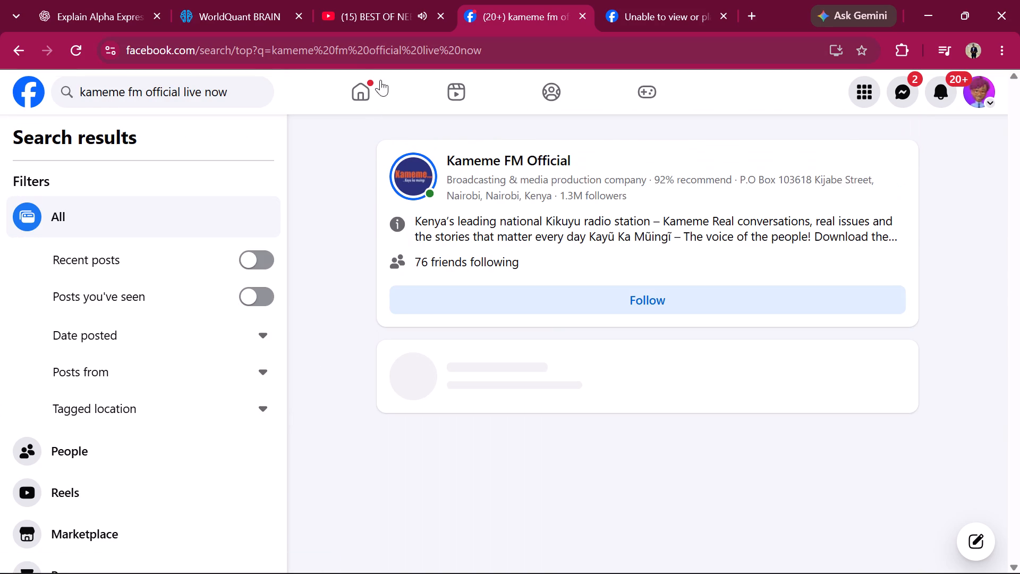
Return to the Facebook home feed and look over the stories row and the top post.
left_click(356, 95)
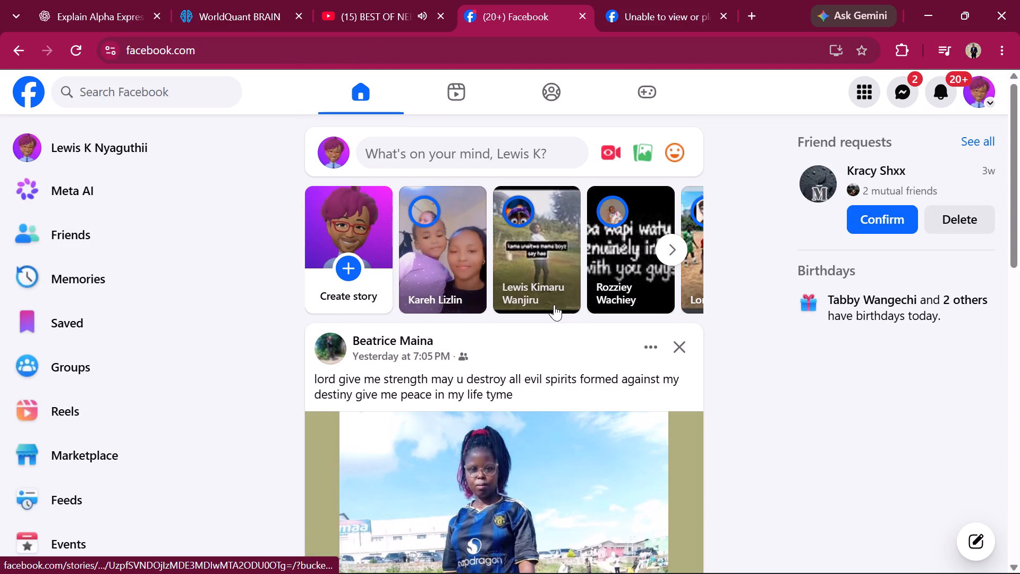
scroll(554, 305, "right", 1)
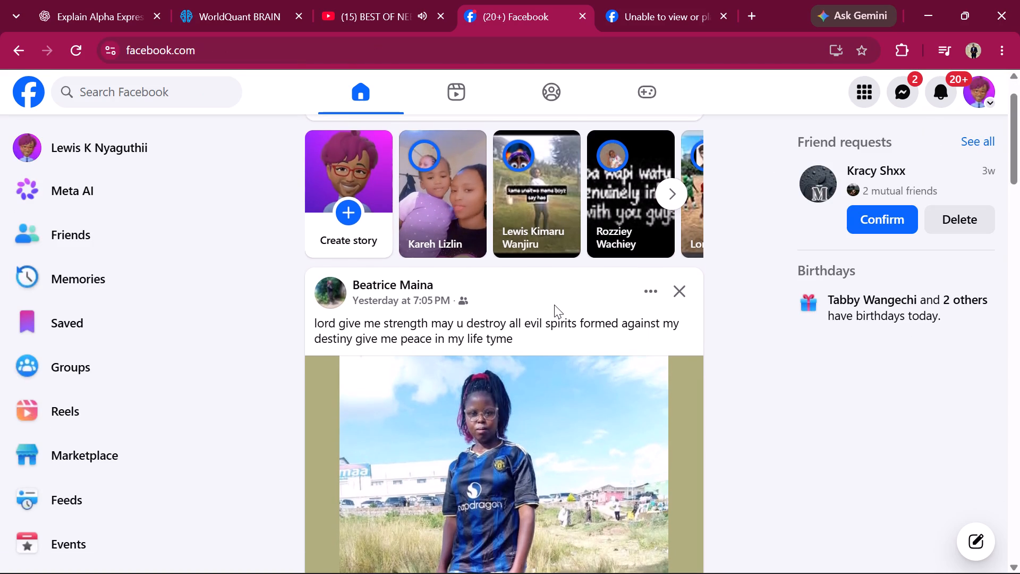
scroll(554, 305, "right", 1)
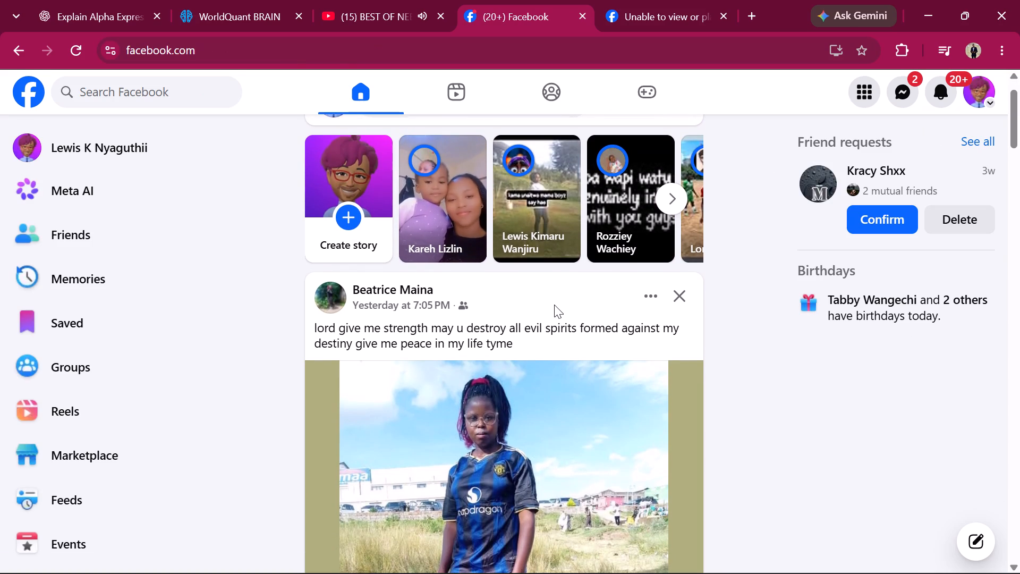
scroll(554, 305, "right", 4)
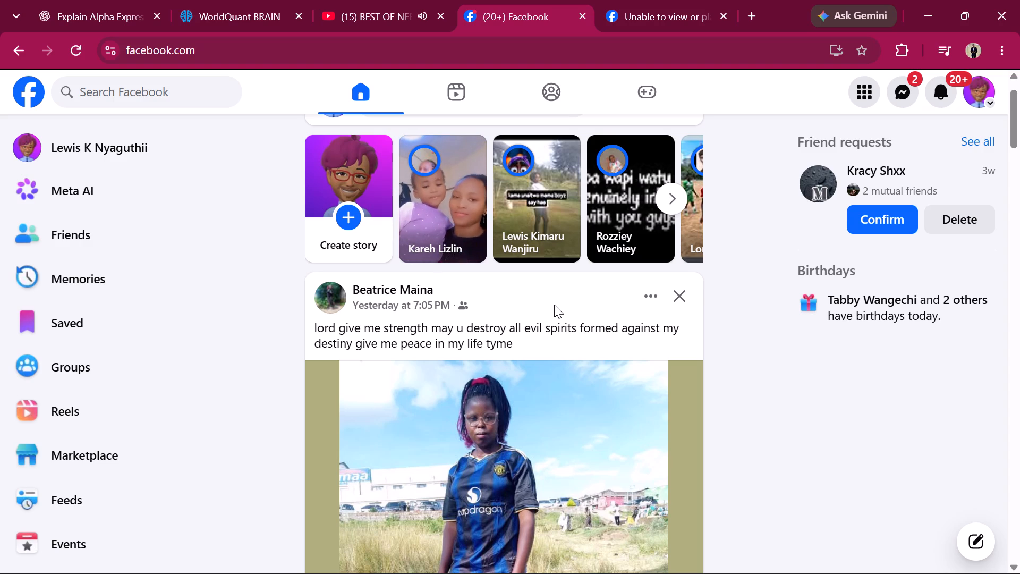
scroll(554, 305, "right", 2)
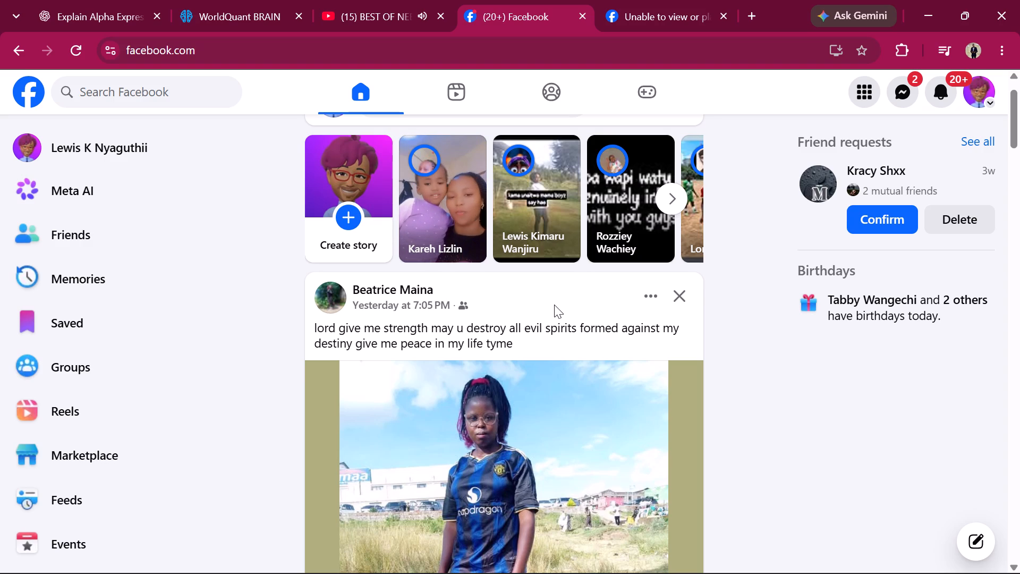
scroll(554, 305, "right", 1)
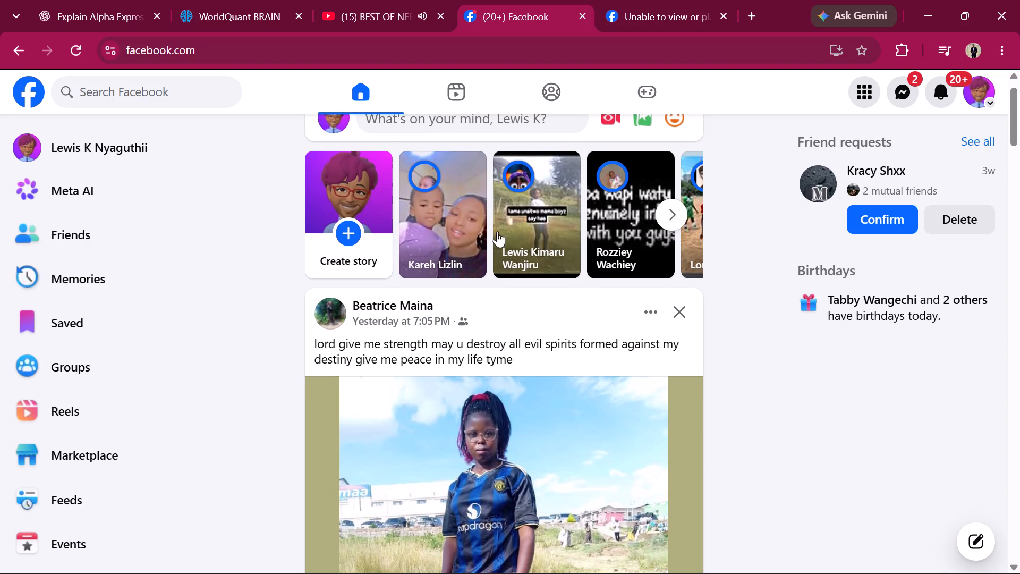
Open the first friend's story in the home feed's stories row and send it a Love reaction.
left_click(429, 223)
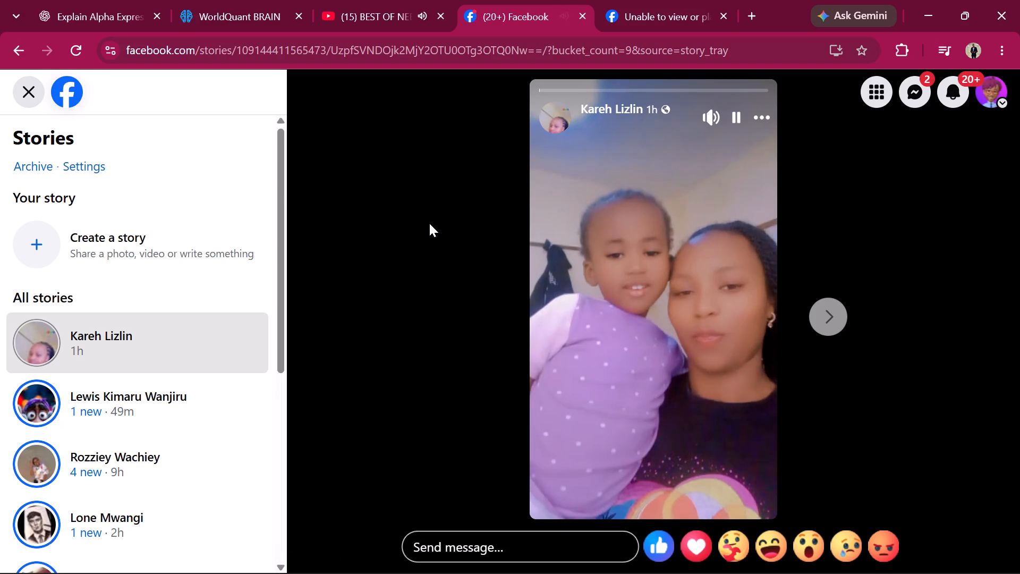
left_click(692, 540)
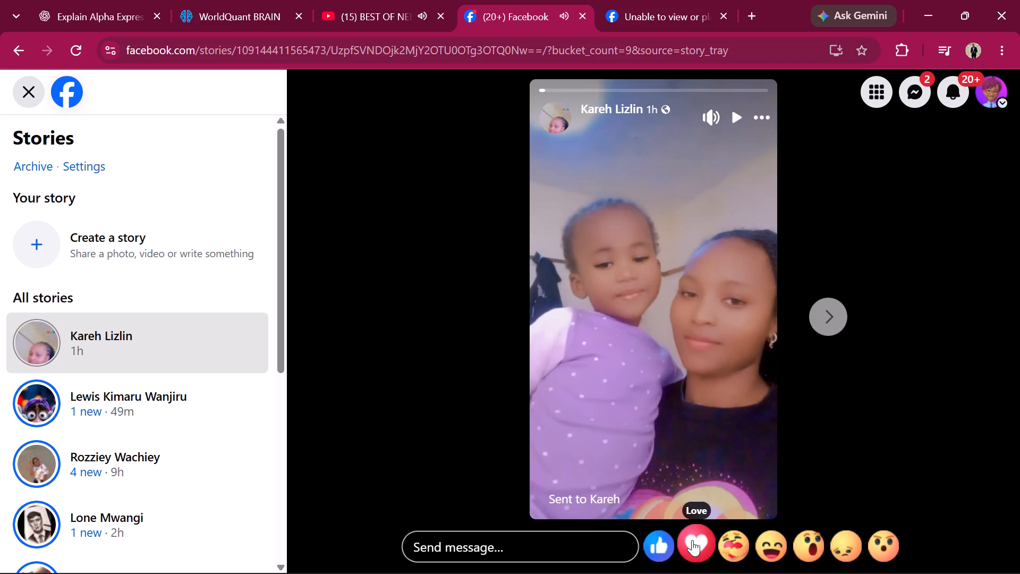
left_click(661, 383)
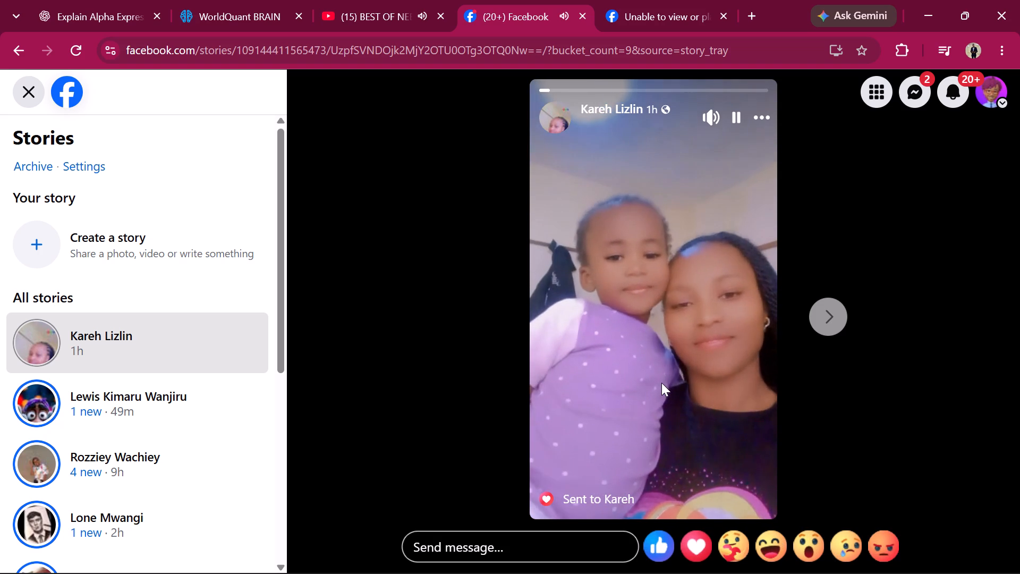